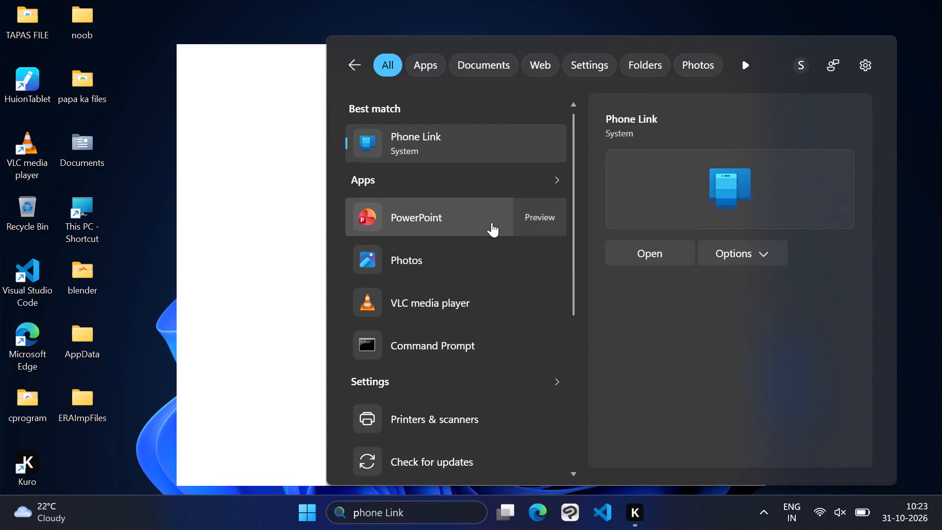
Open Computer_Fundamentals_BCA_Presentation in PowerPoint and snap its window to the right half of the desktop.
left_click(492, 222)
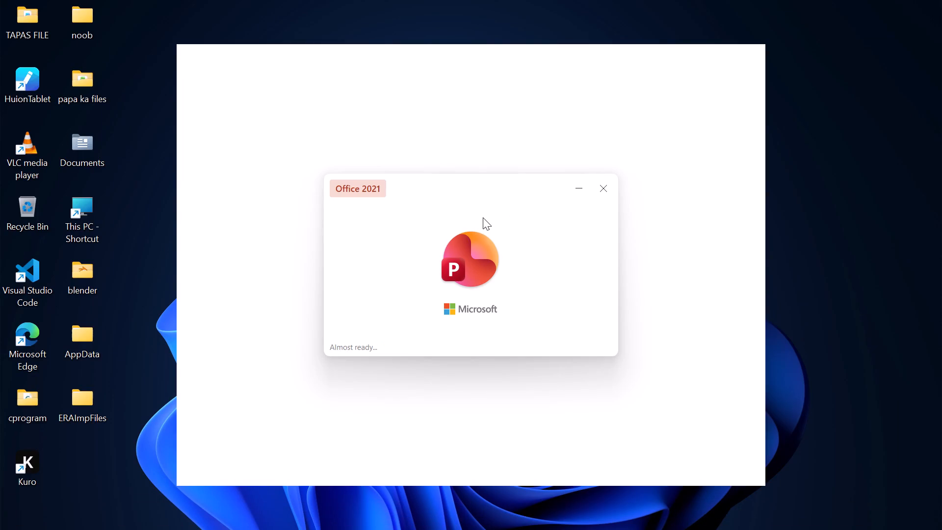
right_click(289, 381)
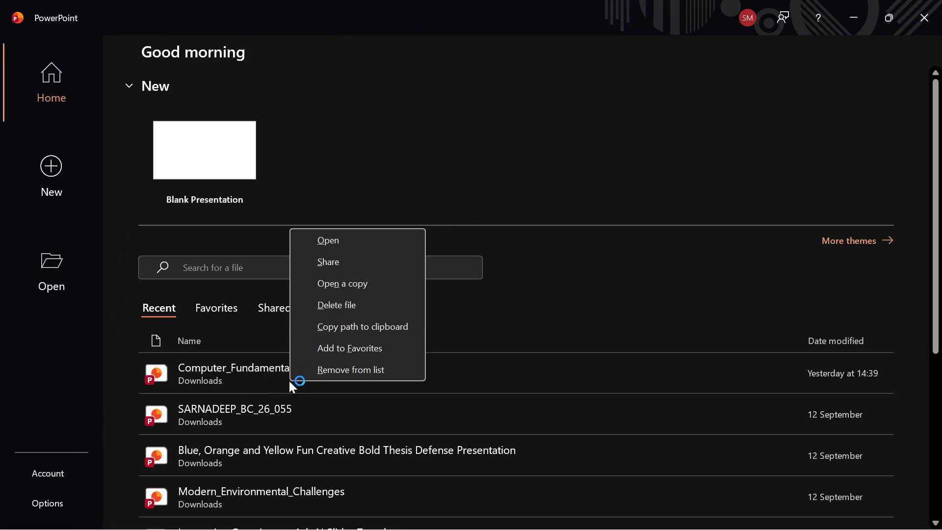
left_click(345, 249)
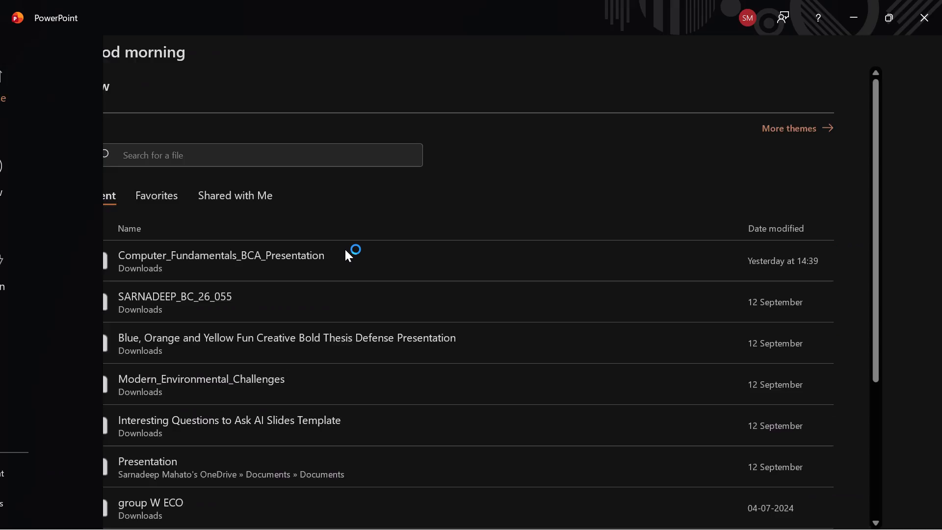
scroll(311, 347, "down", 2)
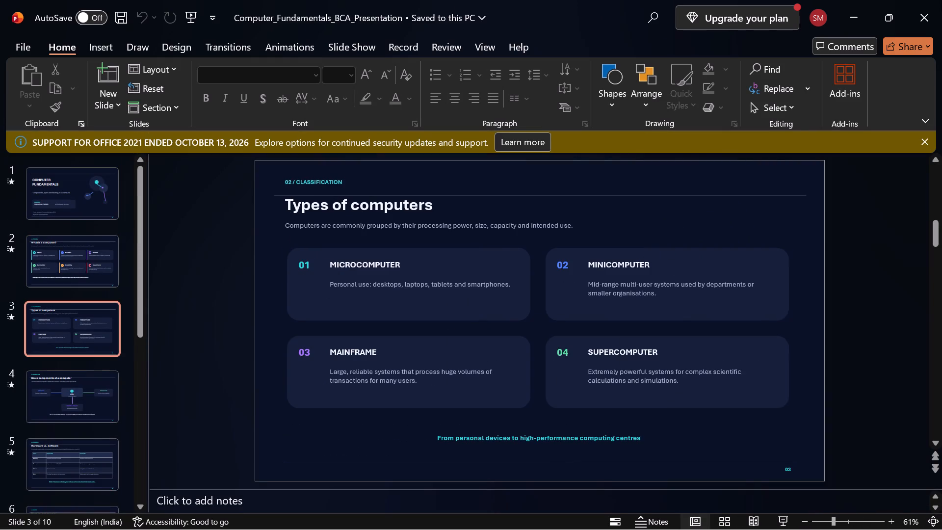
left_click(839, 45)
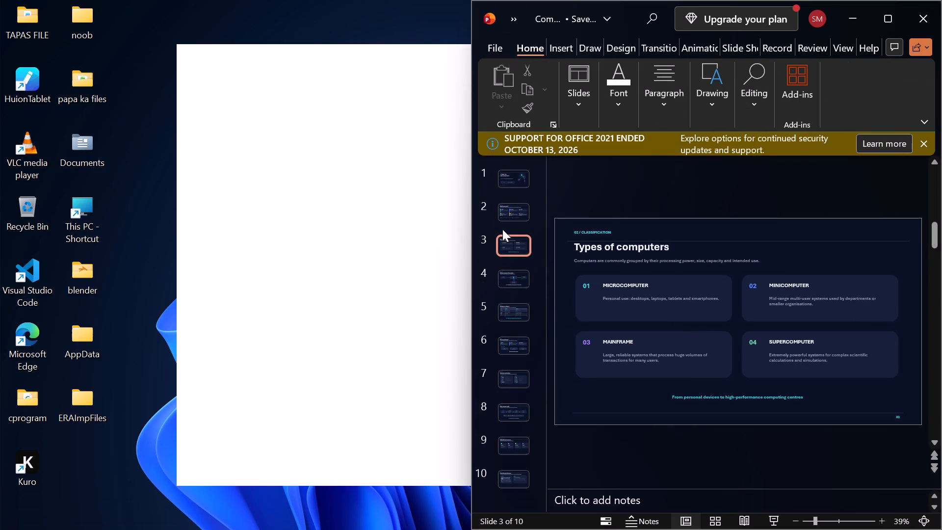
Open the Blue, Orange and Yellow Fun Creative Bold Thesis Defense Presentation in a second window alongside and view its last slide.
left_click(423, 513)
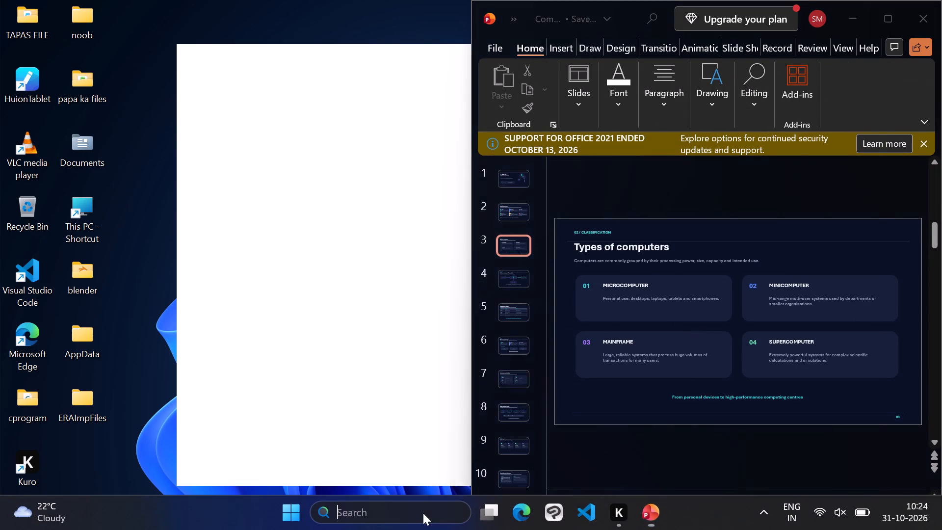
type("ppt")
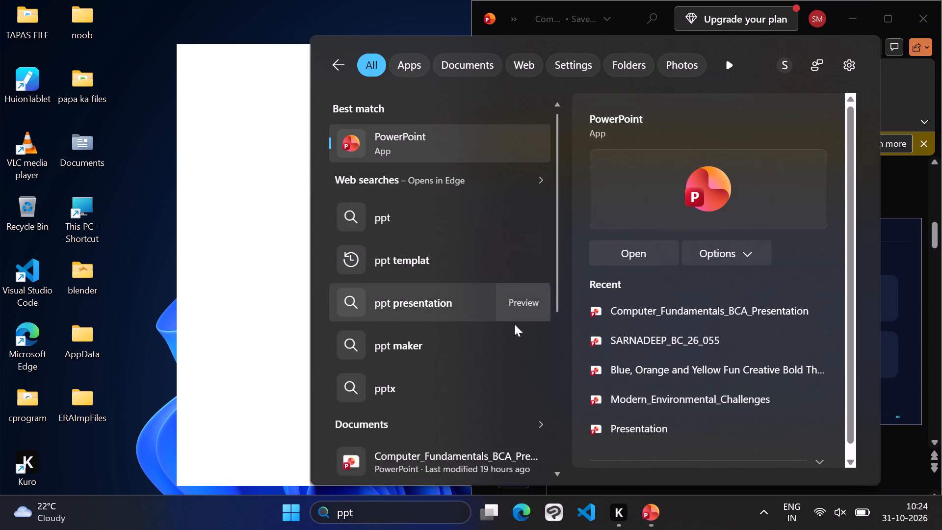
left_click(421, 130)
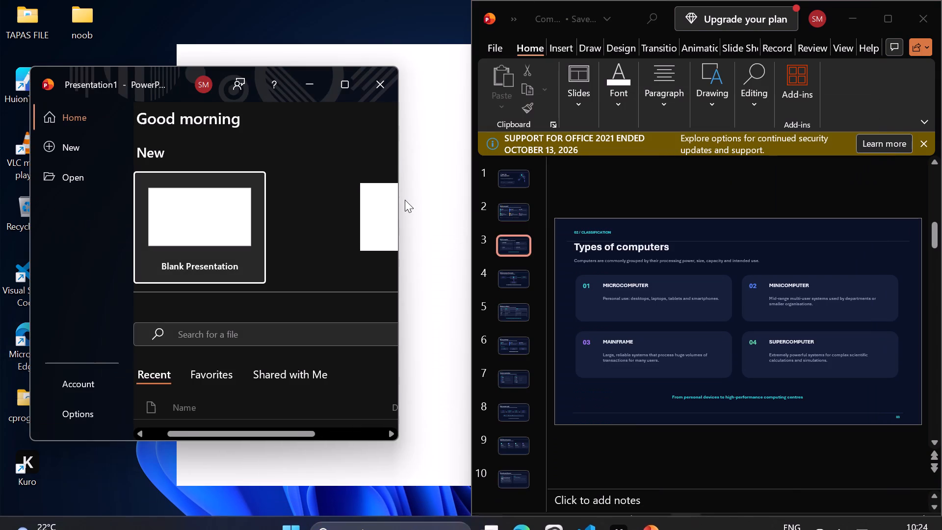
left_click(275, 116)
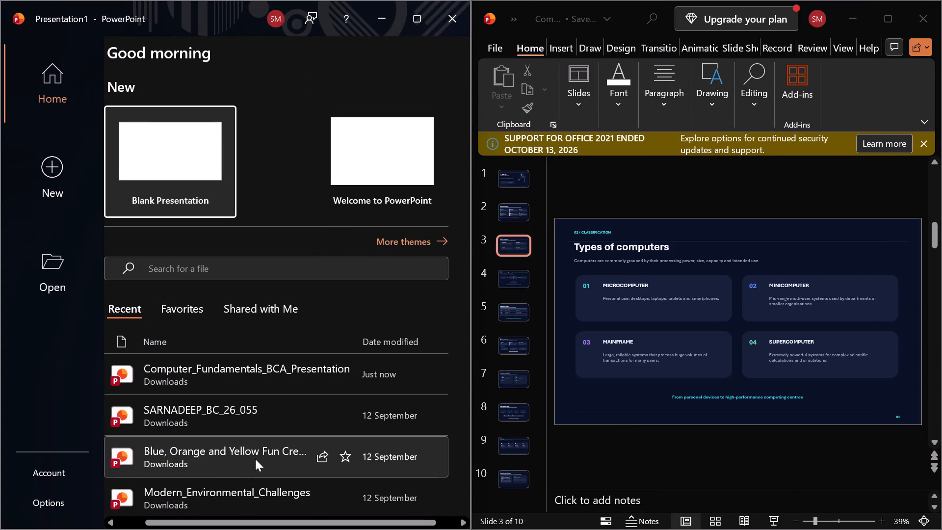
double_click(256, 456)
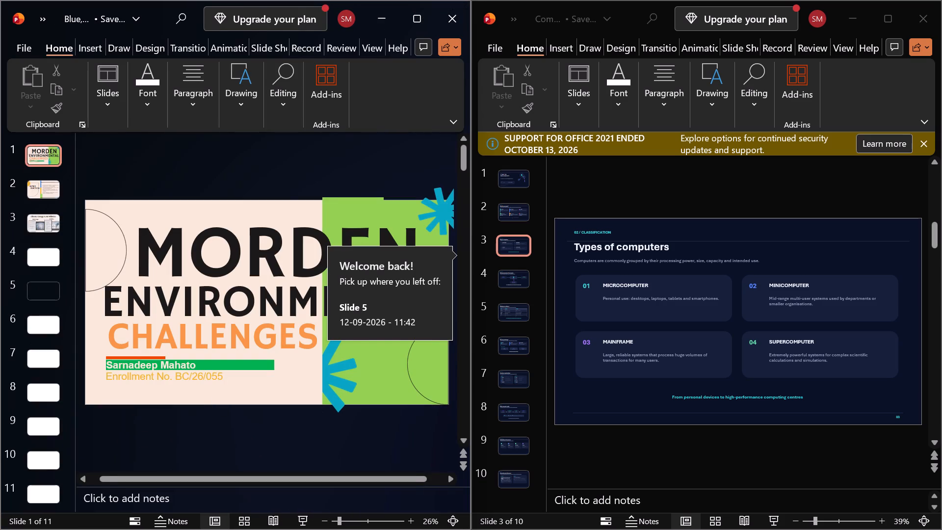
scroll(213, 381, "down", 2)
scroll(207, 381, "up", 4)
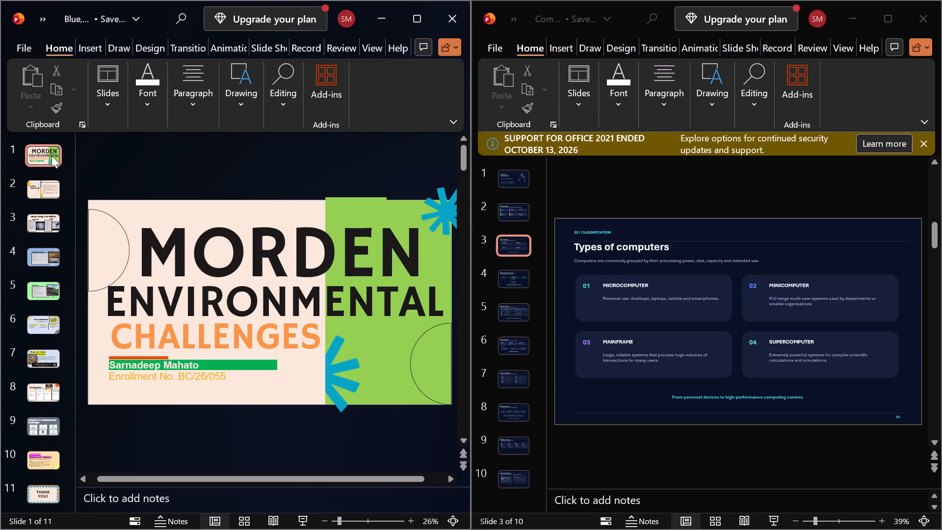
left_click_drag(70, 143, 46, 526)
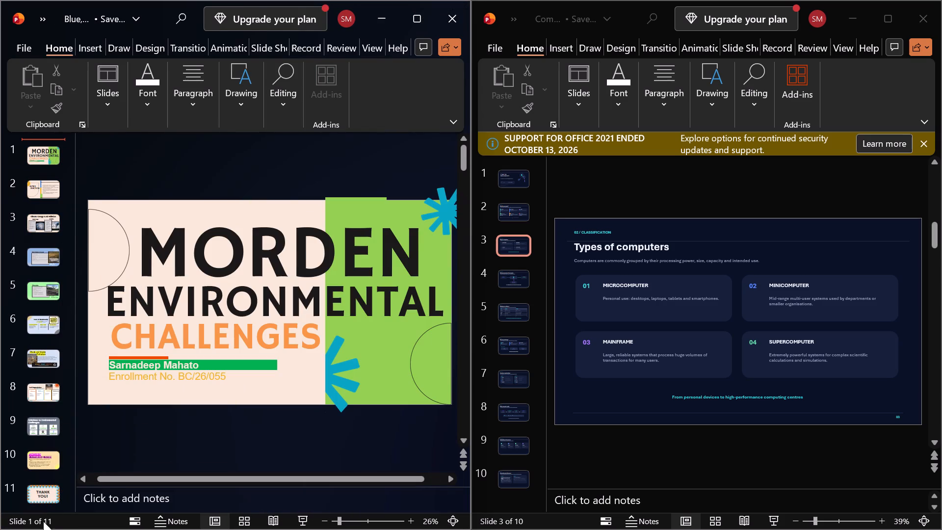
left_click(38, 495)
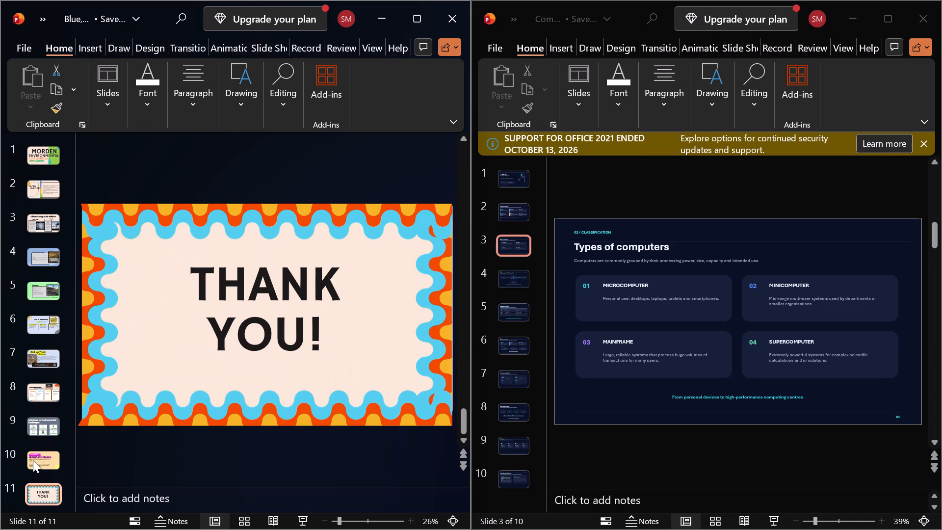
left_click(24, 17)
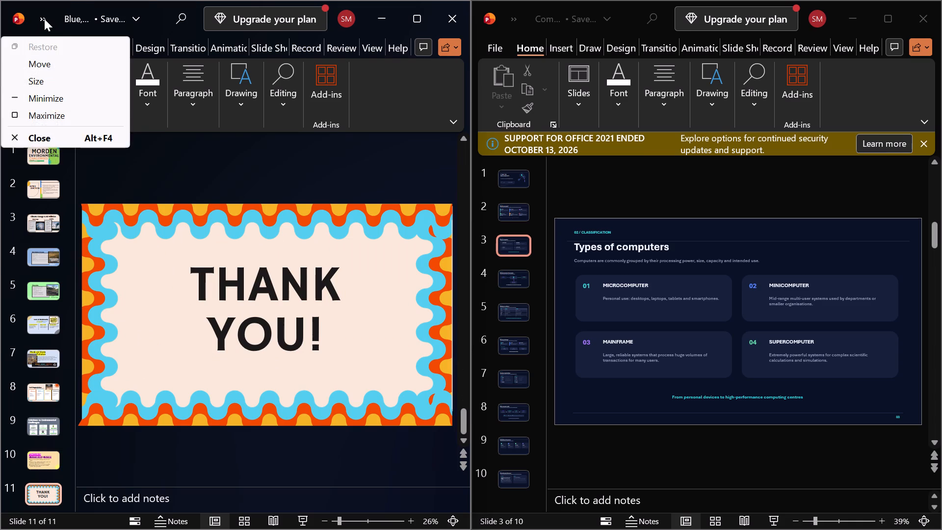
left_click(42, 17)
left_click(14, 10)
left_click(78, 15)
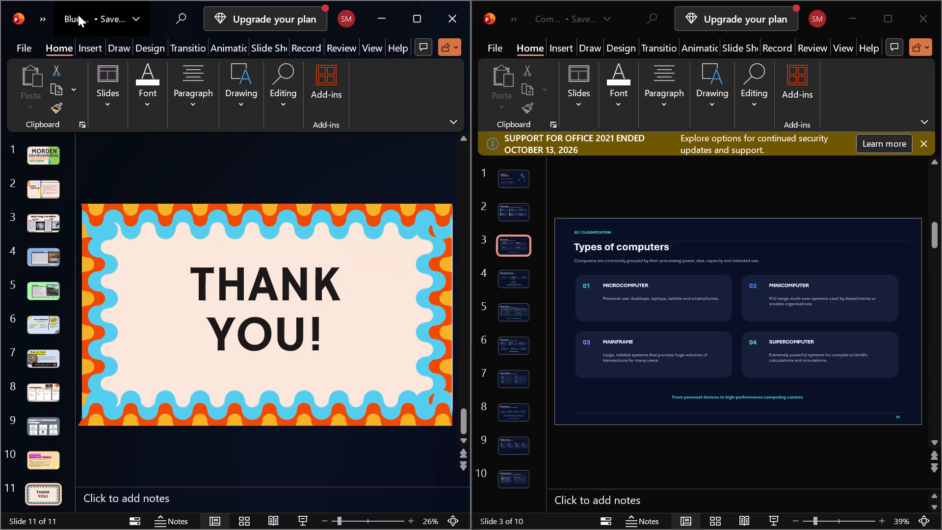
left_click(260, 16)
Open the recent file Modern_Environmental_Challenges, close the Blue, Orange and Yellow presentation, and maximize the newly opened window.
left_click(28, 39)
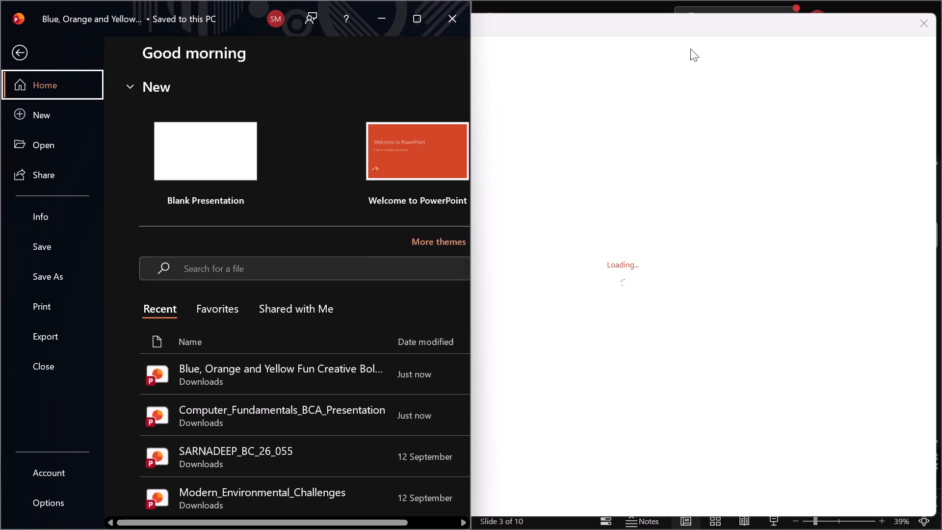
left_click(261, 489)
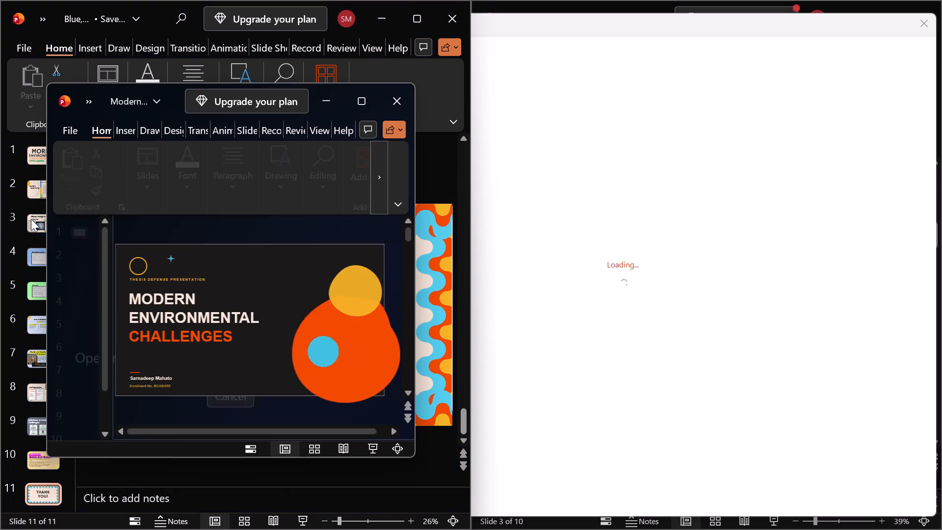
left_click(930, 21)
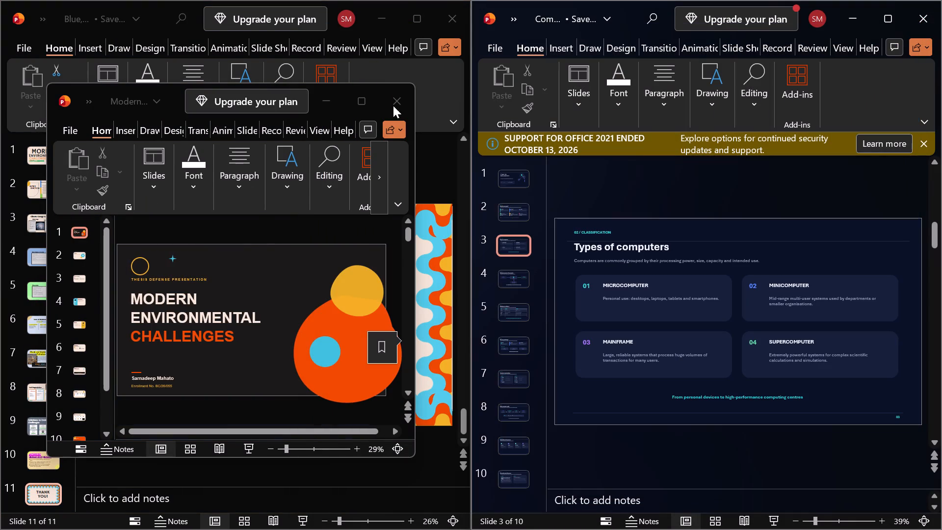
left_click(446, 11)
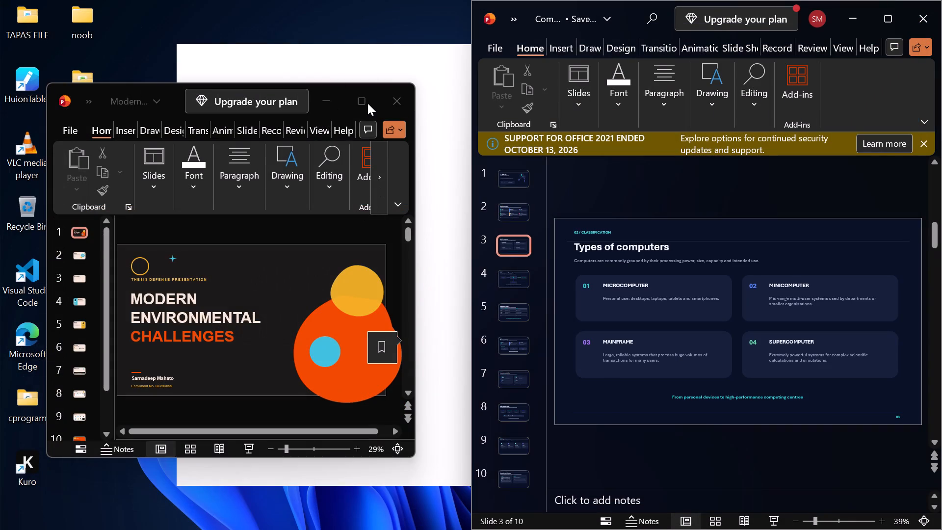
left_click(320, 143)
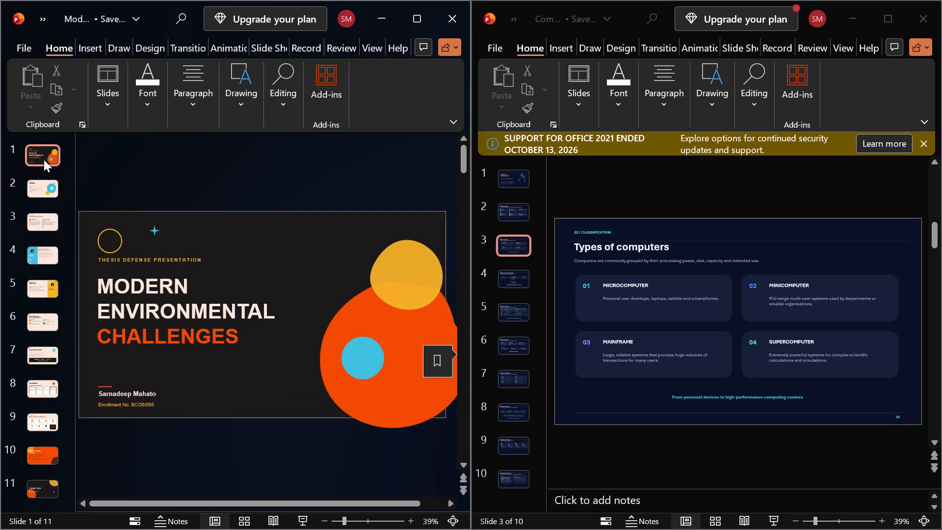
left_click(412, 16)
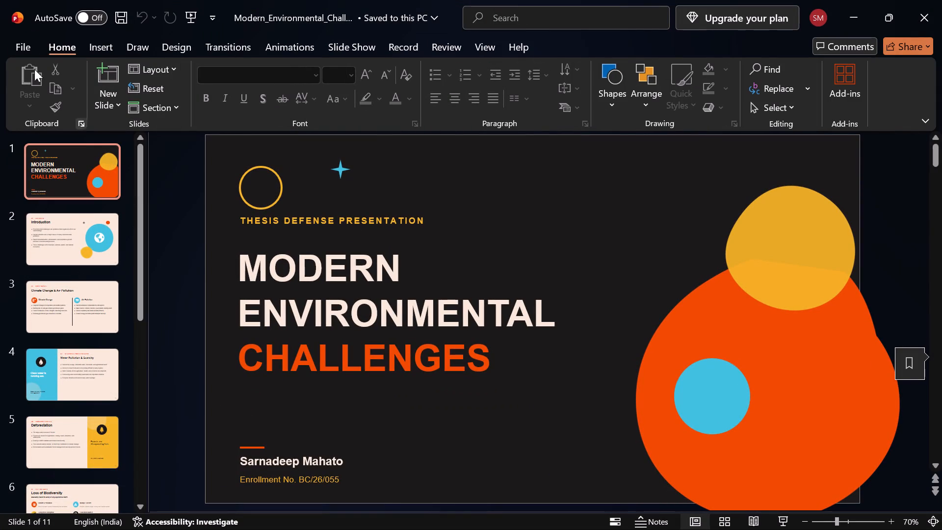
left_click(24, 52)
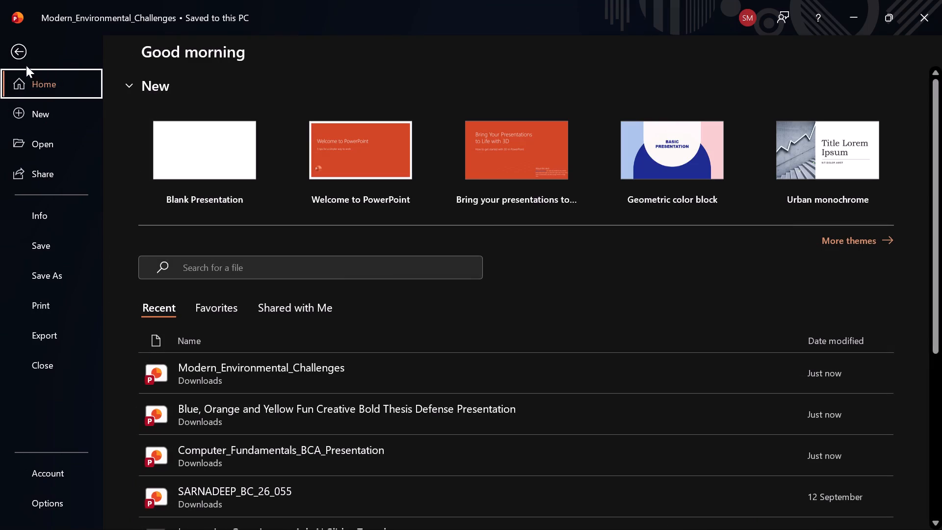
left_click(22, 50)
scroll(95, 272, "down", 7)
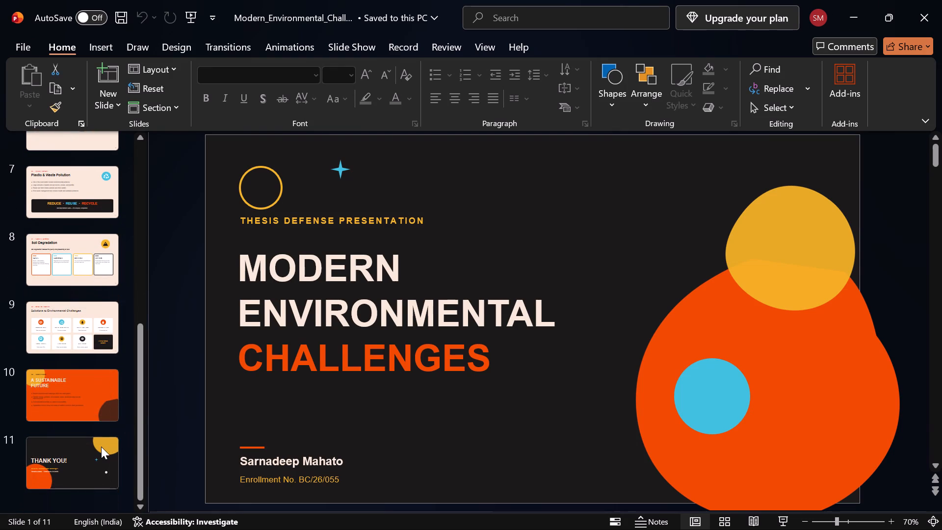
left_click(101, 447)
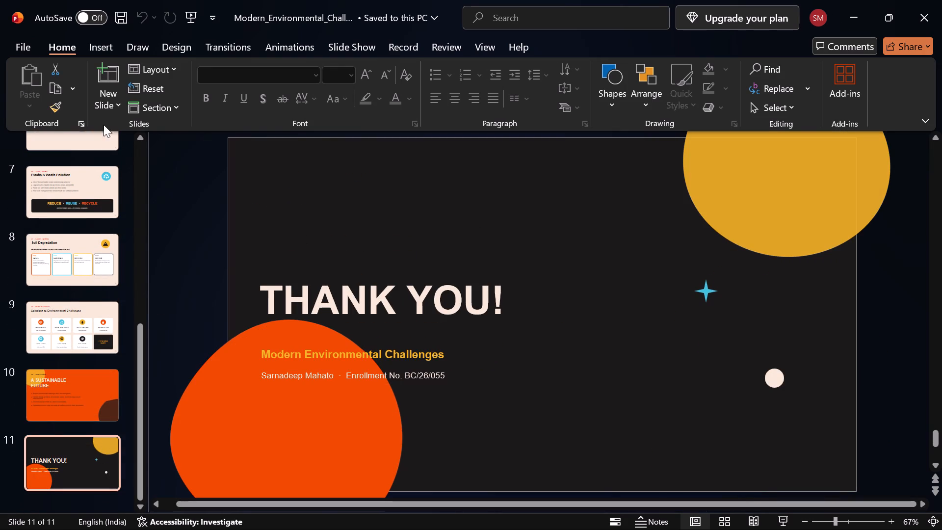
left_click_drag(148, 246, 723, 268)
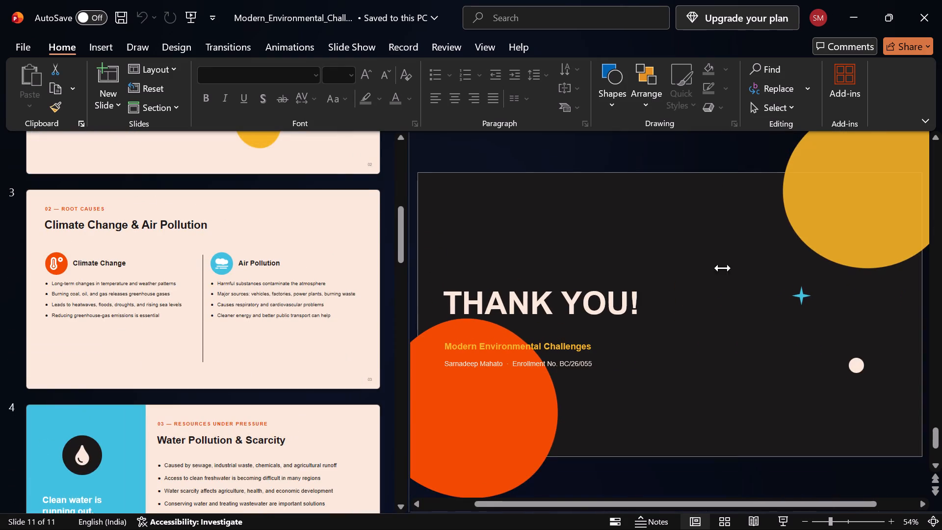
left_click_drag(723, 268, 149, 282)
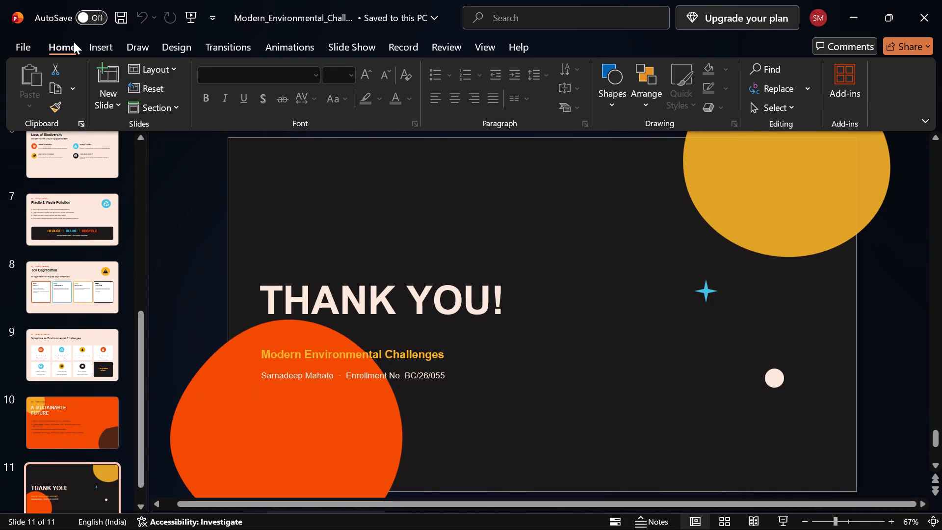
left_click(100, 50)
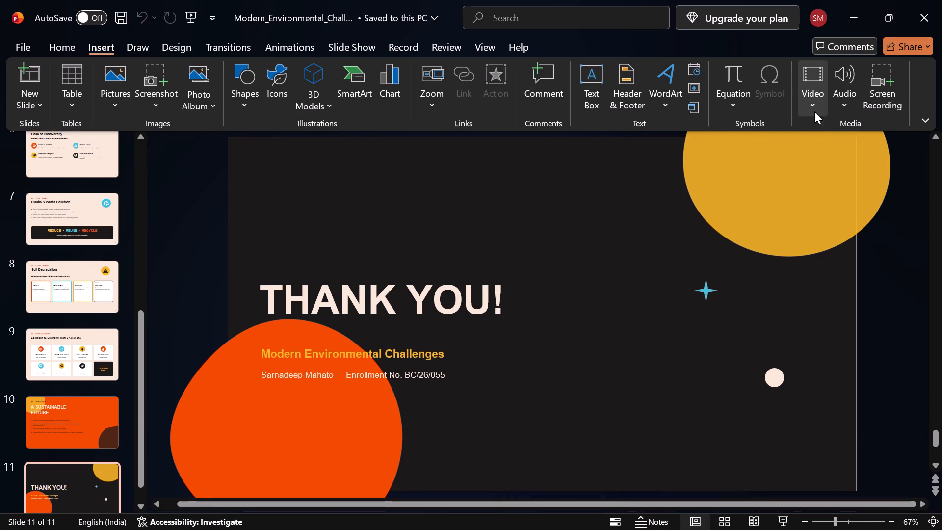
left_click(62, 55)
Delete all eleven slides from Modern_Environmental_Challenges, starting with the title slide.
scroll(76, 179, "up", 8)
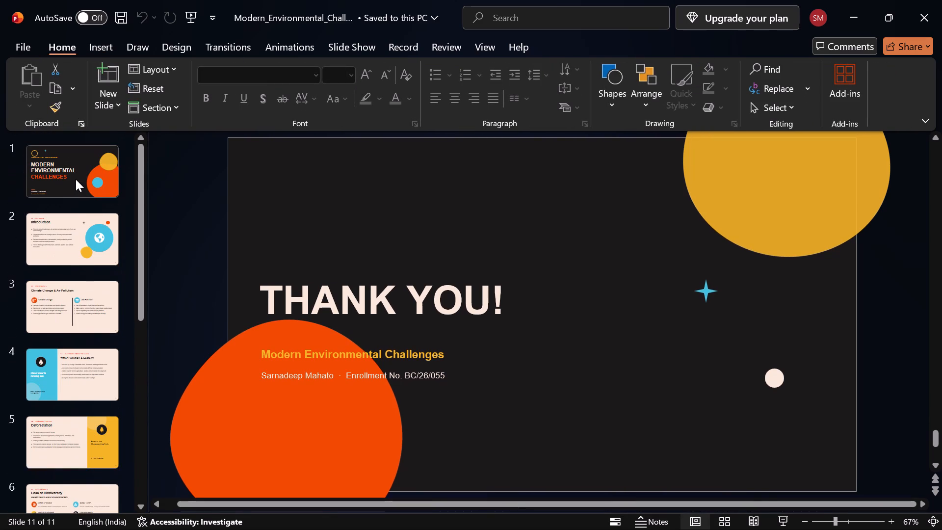
left_click(76, 179)
key("Delete")
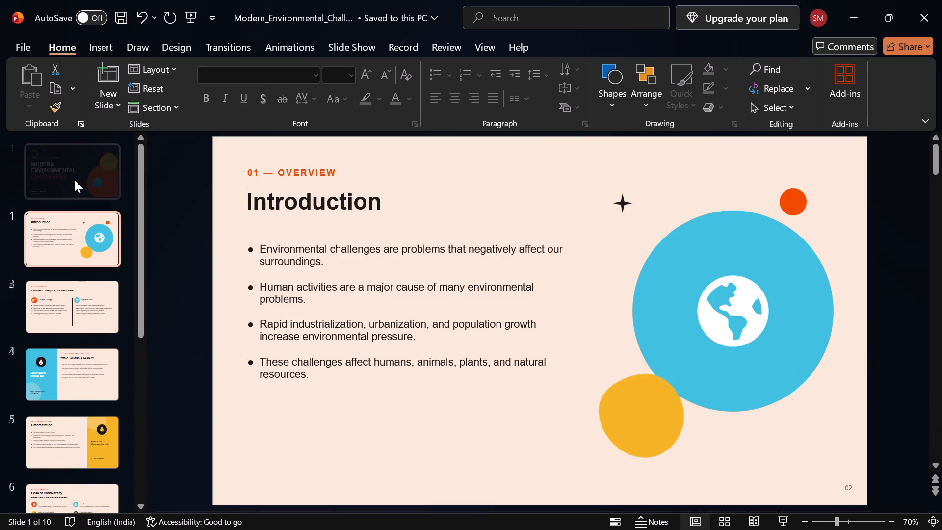
key("Delete")
key("Delete")
key("Delete")
key("Delete")
key("Delete")
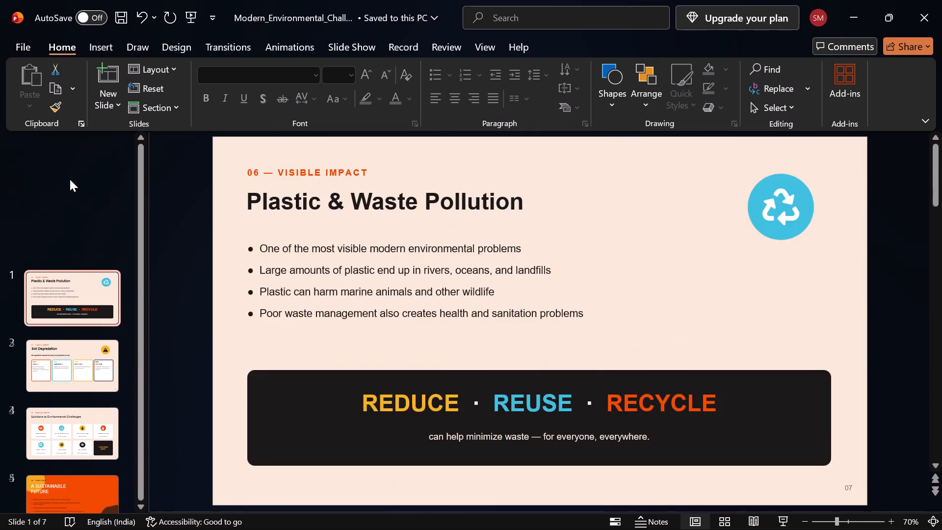
key("Delete")
key("Delete")
key("Delete")
key("Delete")
key("Delete")
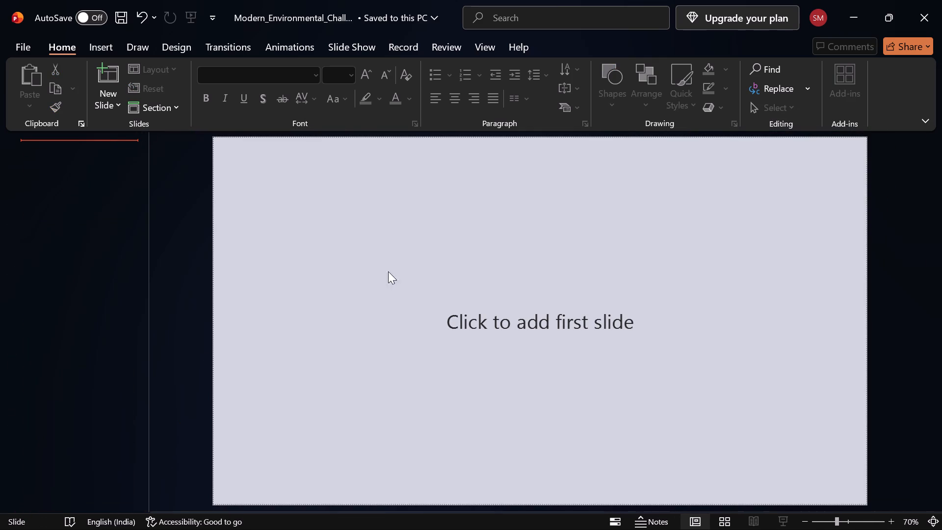
Add a new first slide to the emptied presentation.
left_click(100, 46)
left_click(136, 45)
left_click(169, 44)
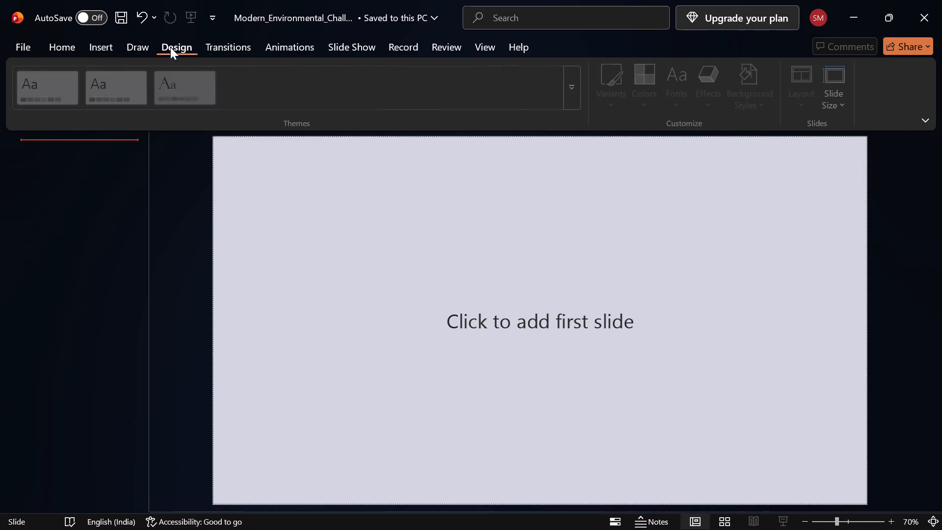
left_click(426, 352)
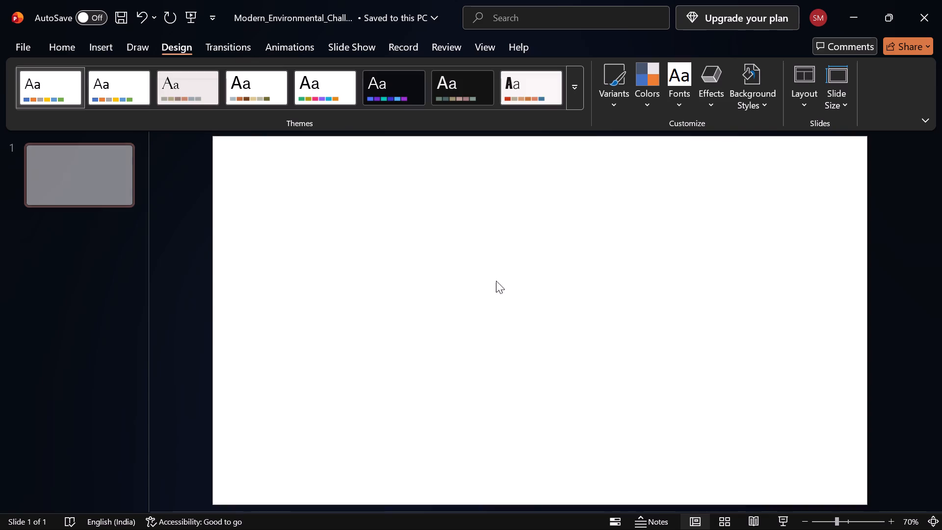
Try the black theme with blue and purple accents, and replace it with the dark grey theme with muted green and rose accents.
left_click(408, 98)
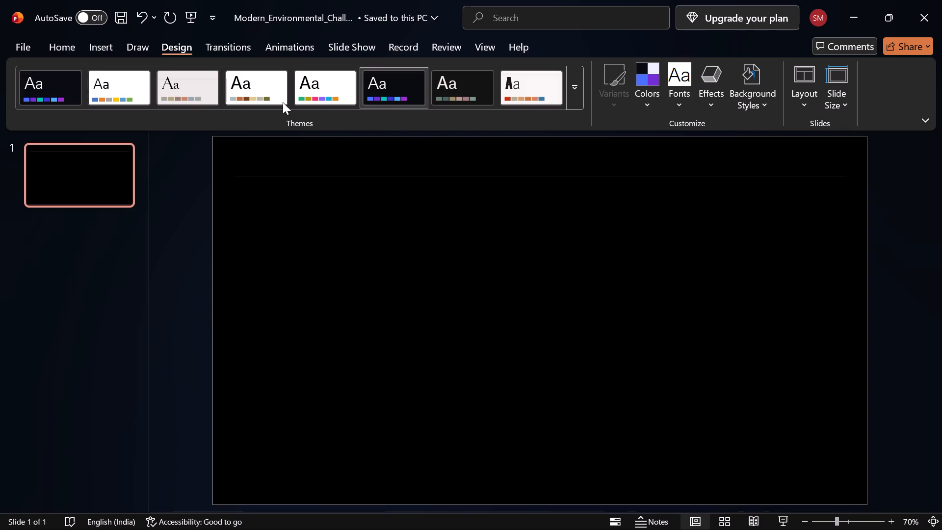
left_click(463, 84)
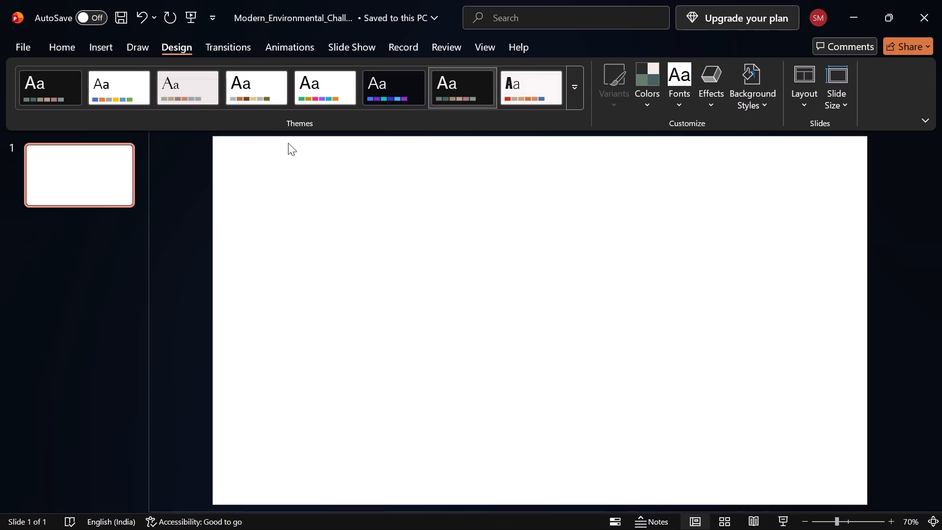
Apply the black theme with blue and purple accents to the blank slide.
left_click(383, 83)
left_click(575, 82)
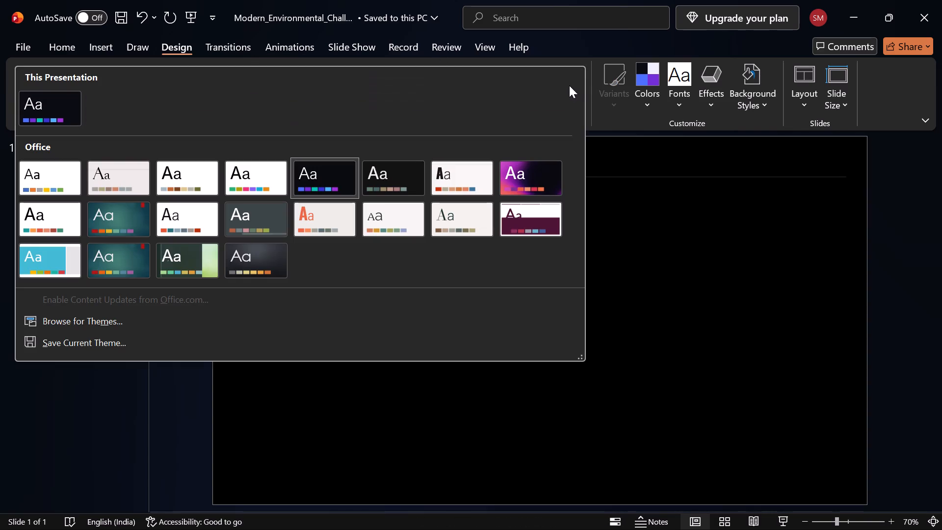
left_click(569, 87)
left_click(759, 317)
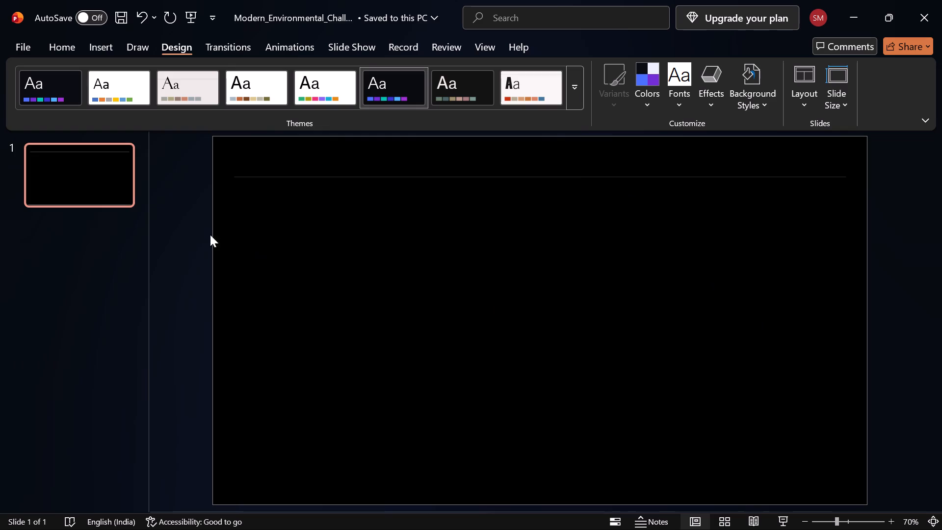
left_click(620, 255)
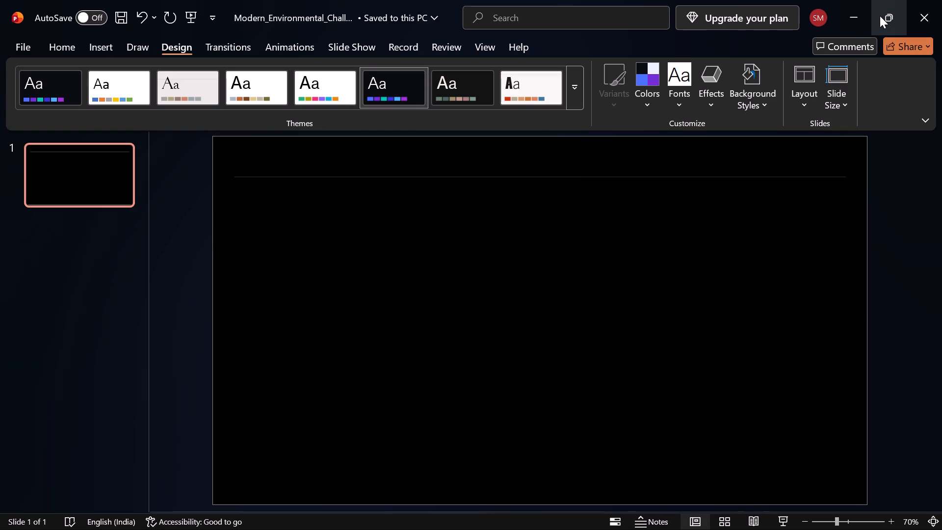
Tile the emptied presentation beside the open computer presentation and select slide 1 of the computer presentation.
left_click(786, 64)
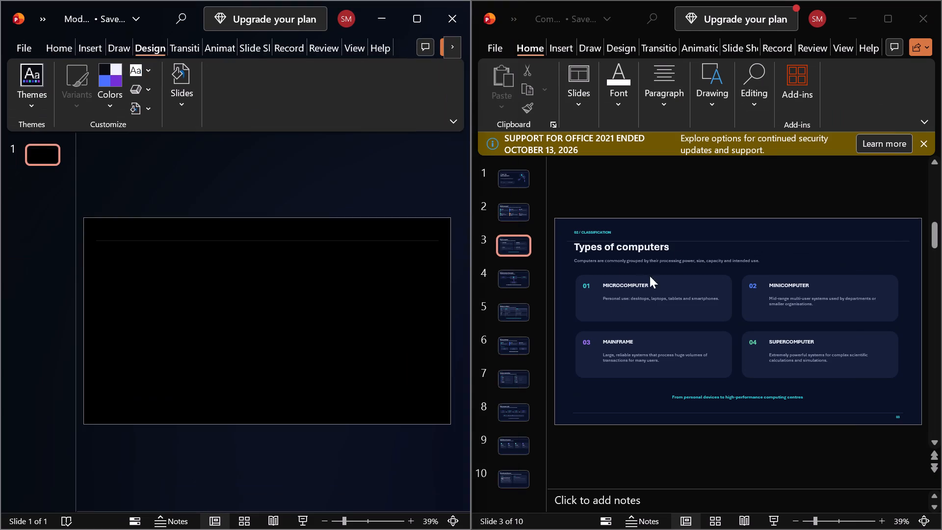
left_click(516, 176)
left_click(523, 182)
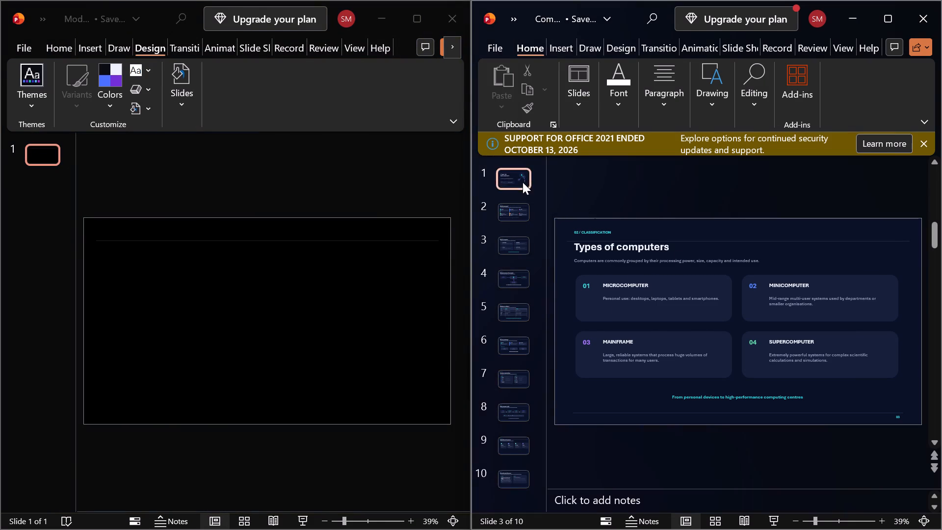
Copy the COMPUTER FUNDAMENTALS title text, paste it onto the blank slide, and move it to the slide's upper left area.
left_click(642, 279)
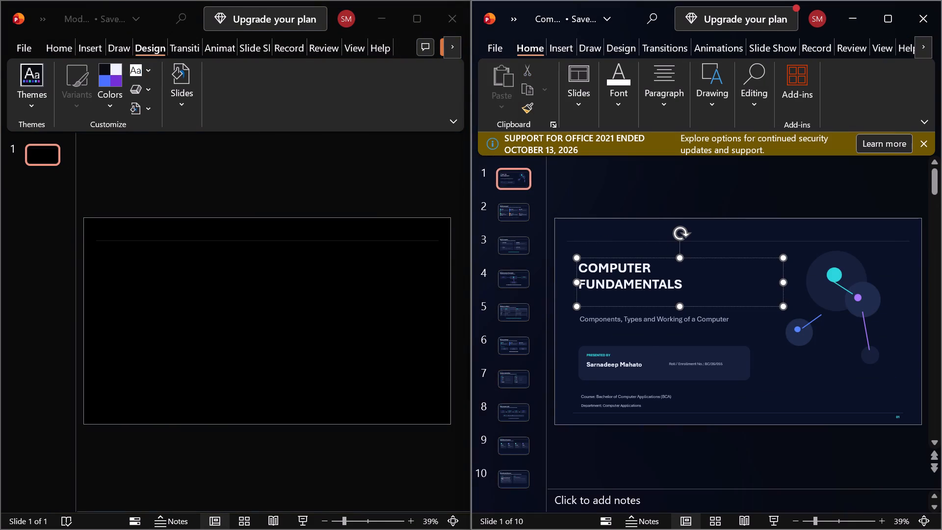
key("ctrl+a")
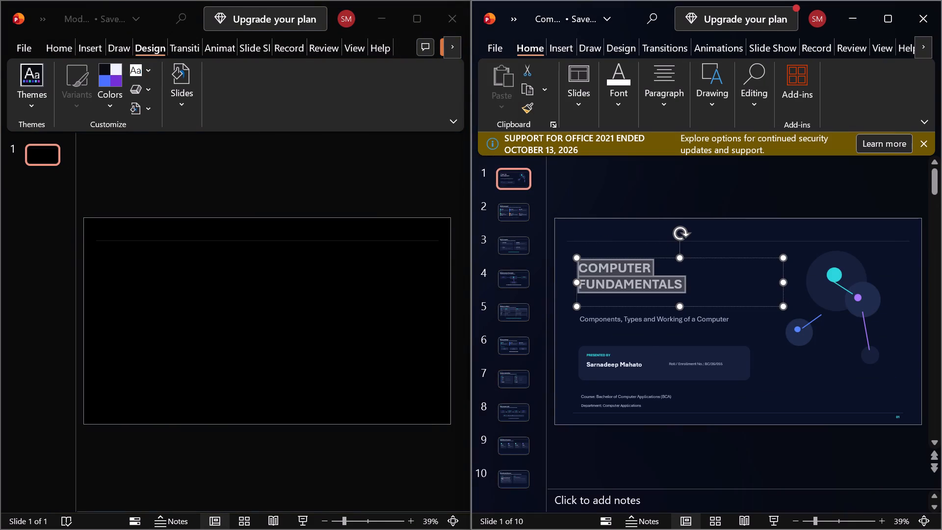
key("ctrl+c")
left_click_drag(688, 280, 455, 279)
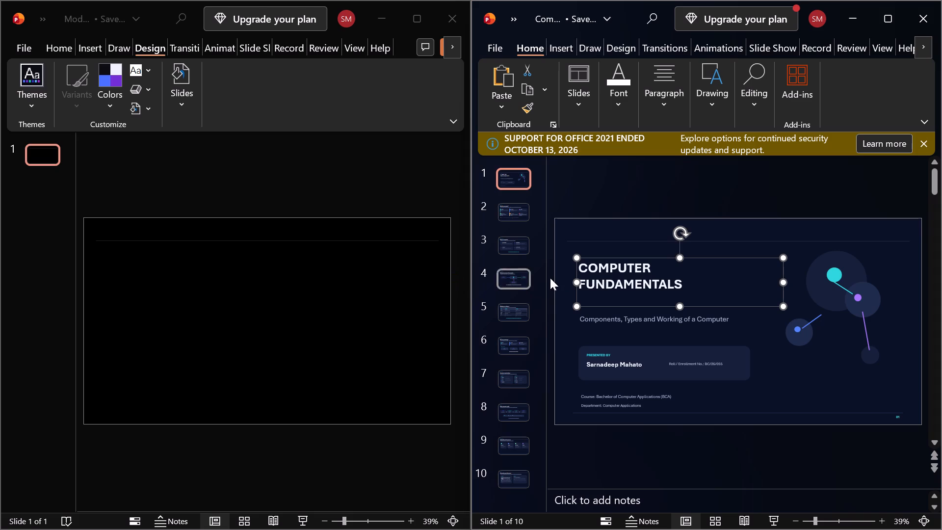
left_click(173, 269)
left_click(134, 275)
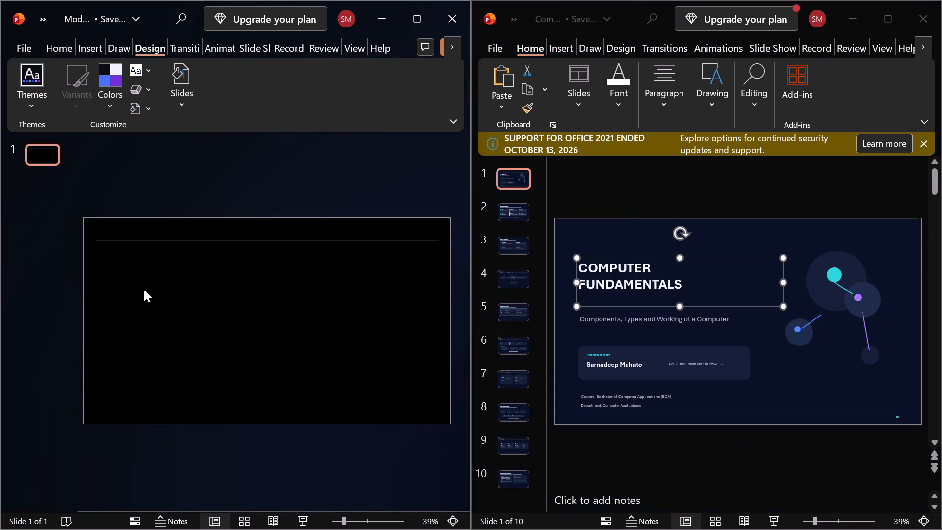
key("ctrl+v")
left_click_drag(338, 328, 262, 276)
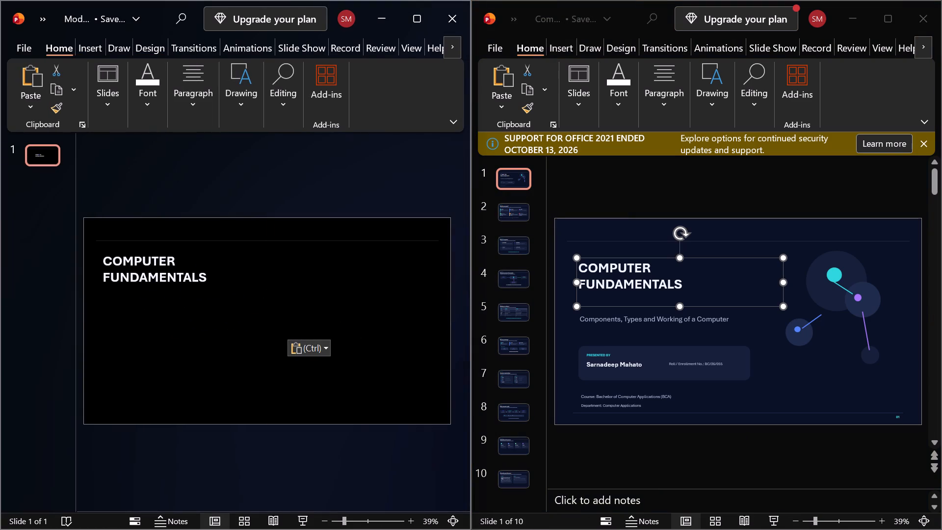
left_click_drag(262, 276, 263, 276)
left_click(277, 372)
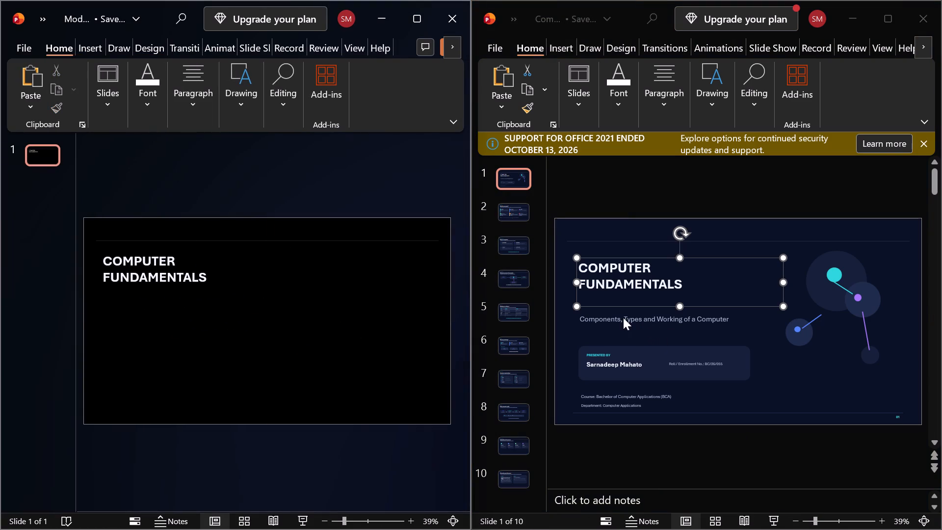
Copy all objects on the Computer Fundamentals title slide, and return to the emptied presentation.
left_click(637, 368)
left_click(649, 371)
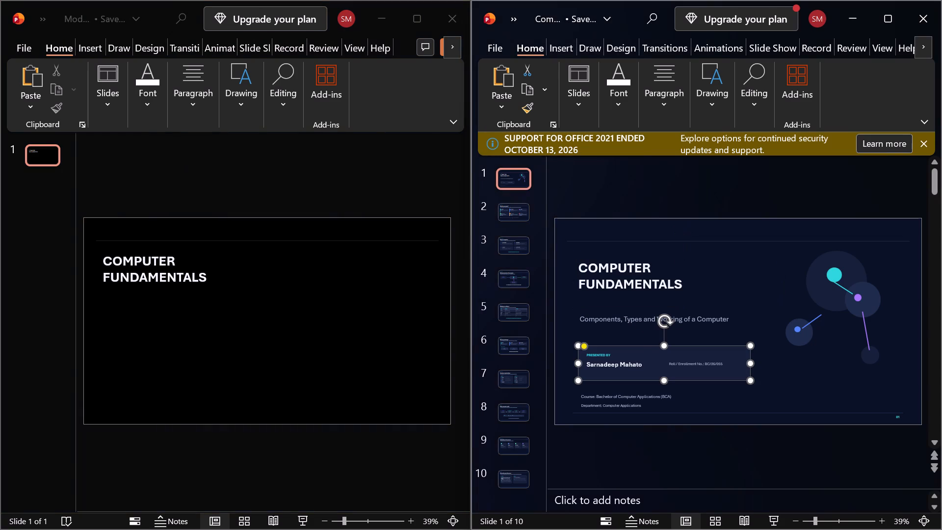
key("ctrl+a")
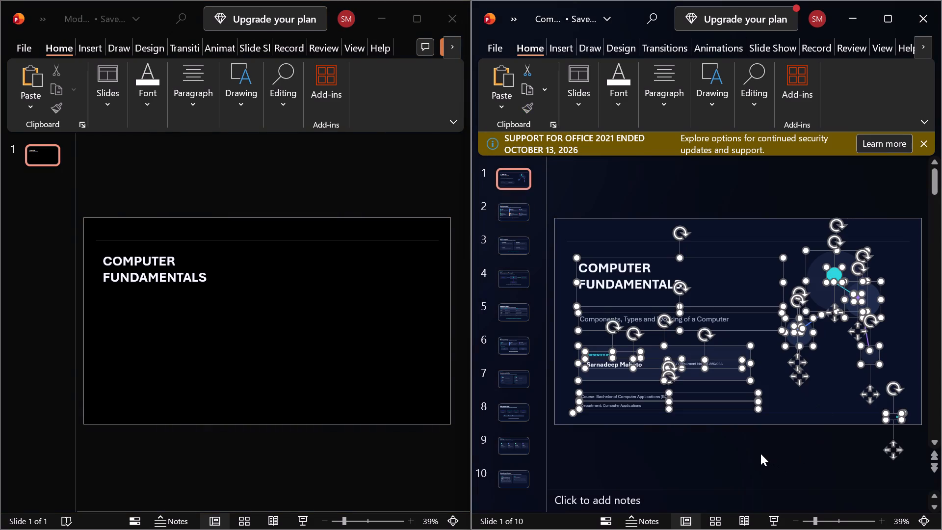
left_click(760, 453)
left_click(716, 368)
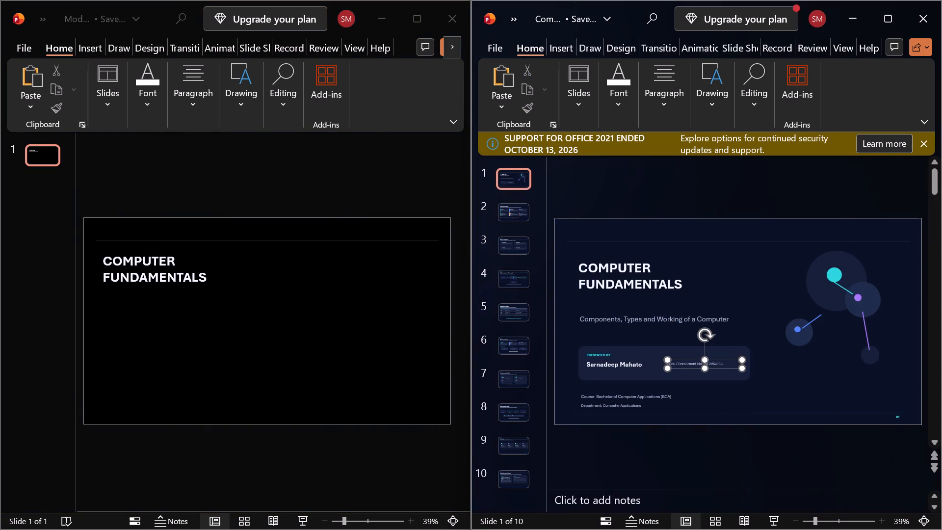
key("ctrl+a")
key("ctrl+c")
left_click(386, 360)
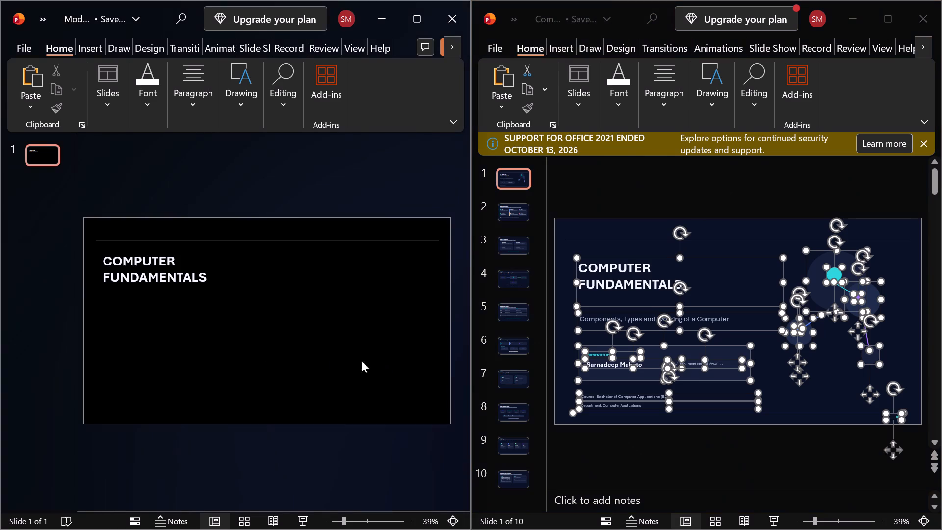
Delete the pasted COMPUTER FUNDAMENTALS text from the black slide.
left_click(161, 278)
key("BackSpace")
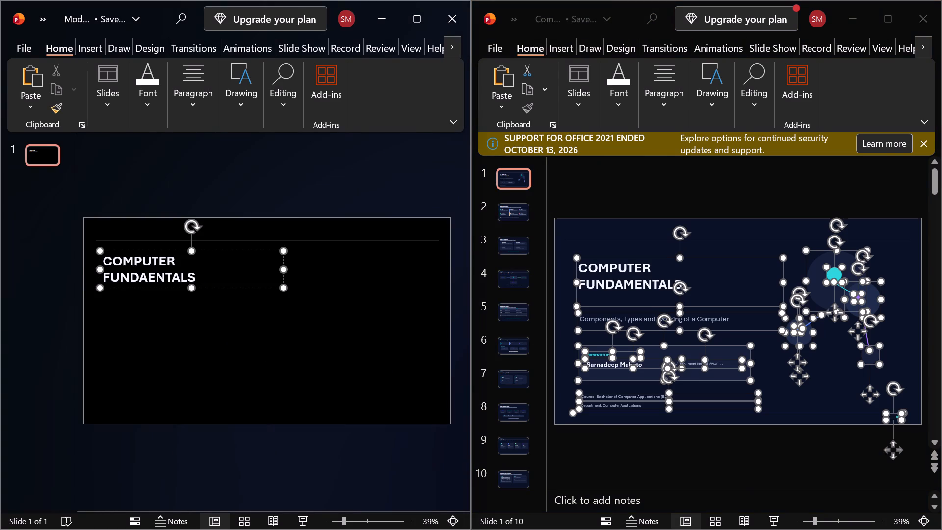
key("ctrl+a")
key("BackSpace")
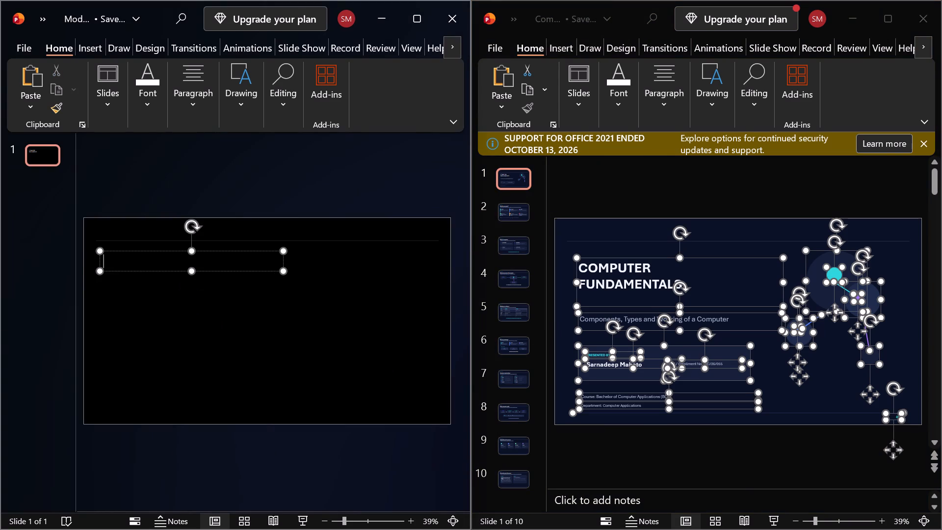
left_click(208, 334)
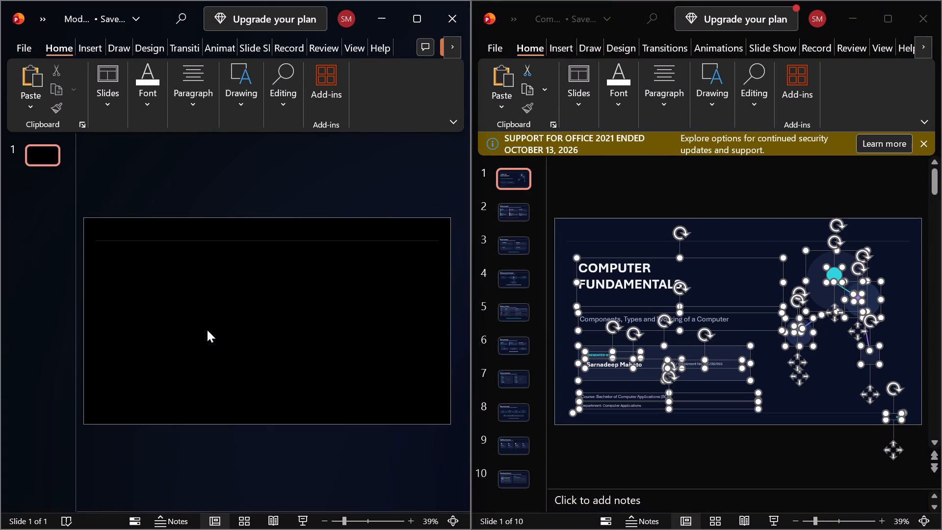
Paste all the copied title slide objects onto the black slide.
key("ctrl+v")
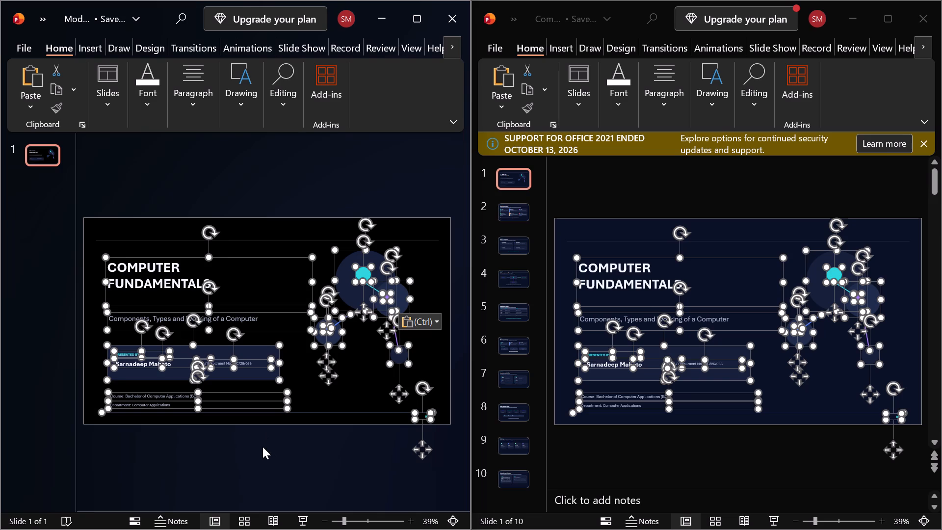
left_click(262, 447)
Delete the three dark blue circles behind the cyan, purple and blue dots in the pasted graphic.
scroll(235, 408, "up", 3)
left_click(395, 280)
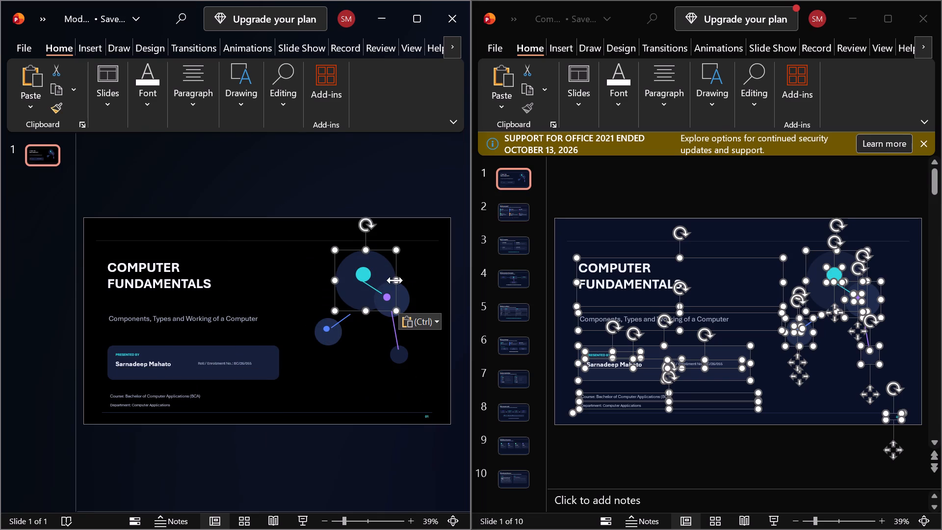
key("BackSpace")
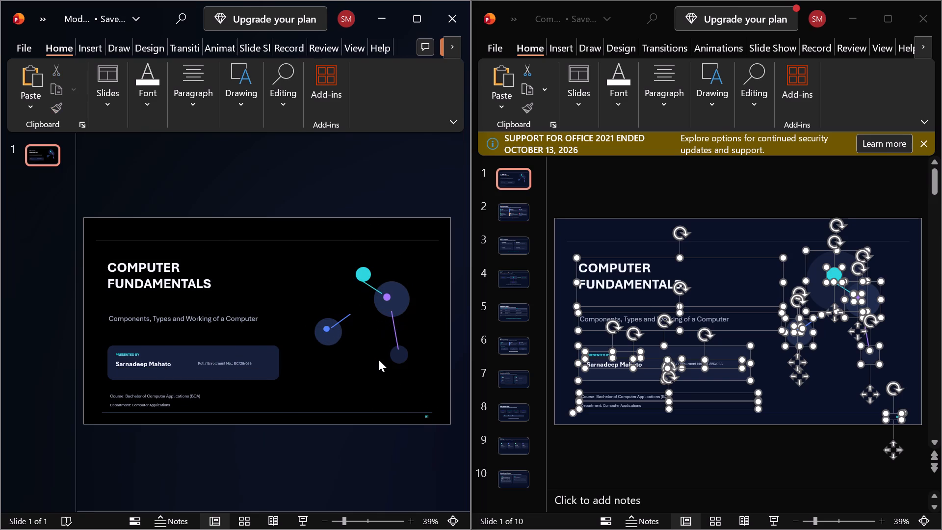
left_click(384, 305)
key("BackSpace")
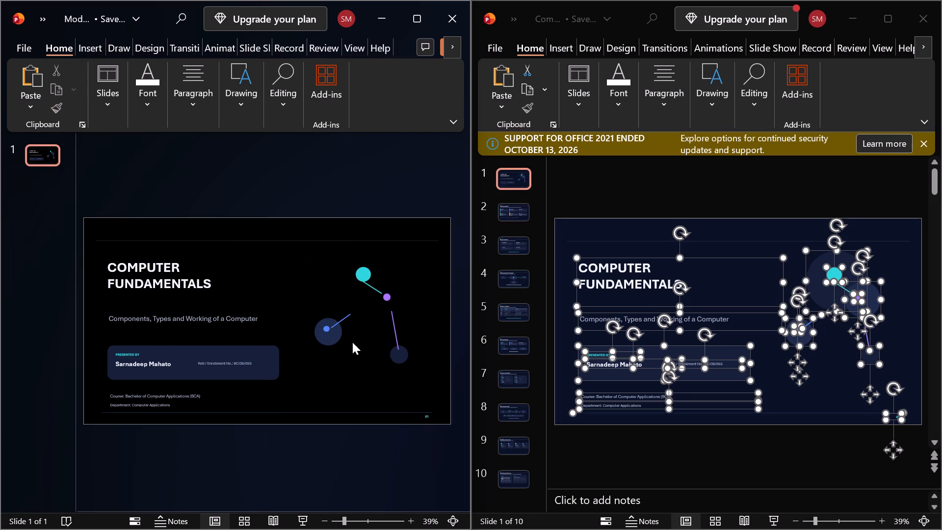
left_click(326, 280)
left_click(338, 336)
key("BackSpace")
Delete the blue, cyan and purple connecting lines between the dots.
left_click(342, 318)
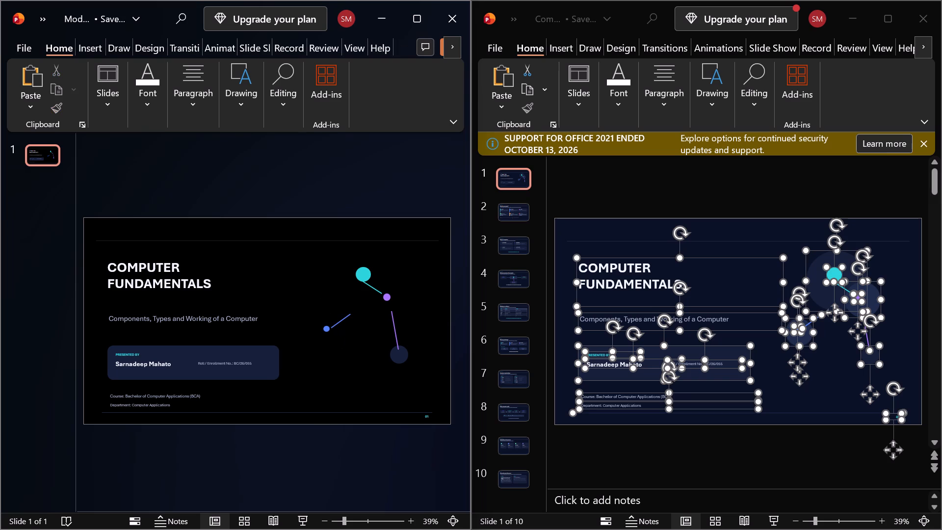
key("BackSpace")
left_click(377, 287)
key("BackSpace")
left_click(397, 331)
key("BackSpace")
scroll(299, 388, "up", 1)
Widen the new presentation's window to about two thirds of the screen beside the source presentation.
left_click_drag(473, 389, 522, 384)
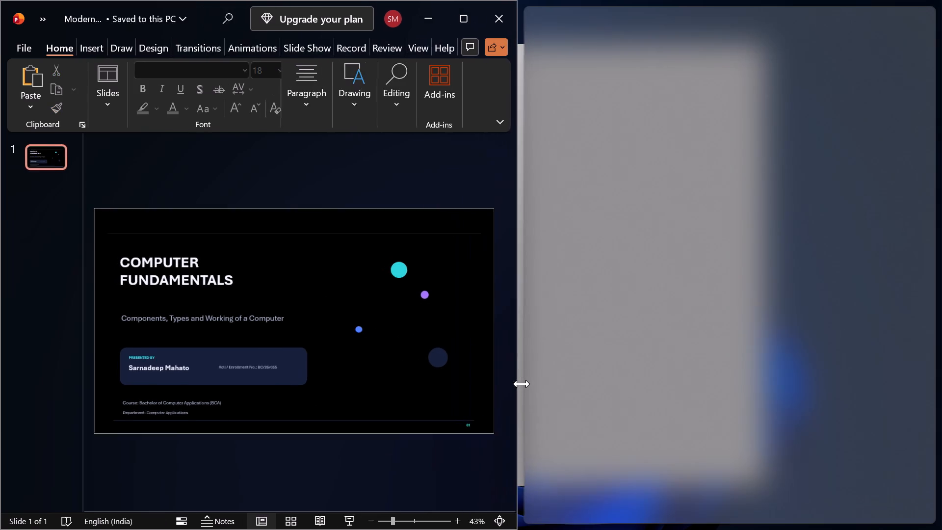
left_click_drag(522, 384, 638, 372)
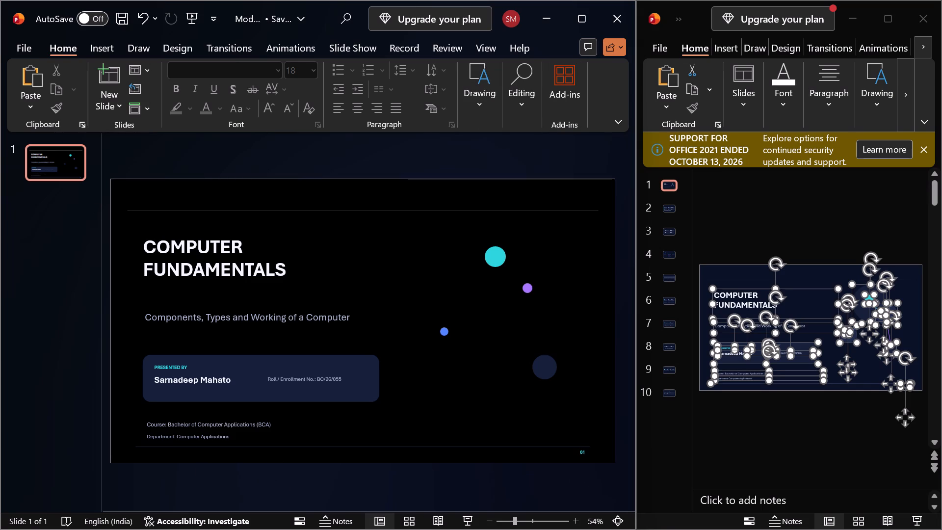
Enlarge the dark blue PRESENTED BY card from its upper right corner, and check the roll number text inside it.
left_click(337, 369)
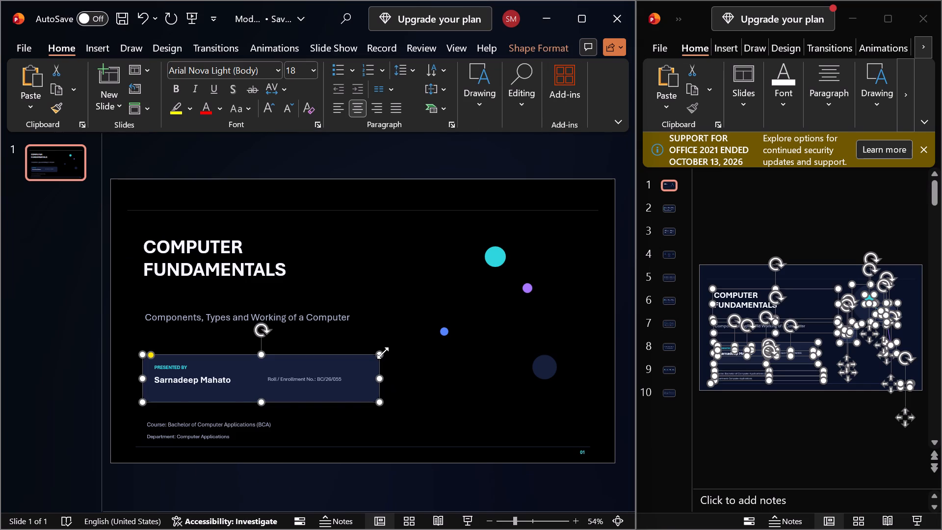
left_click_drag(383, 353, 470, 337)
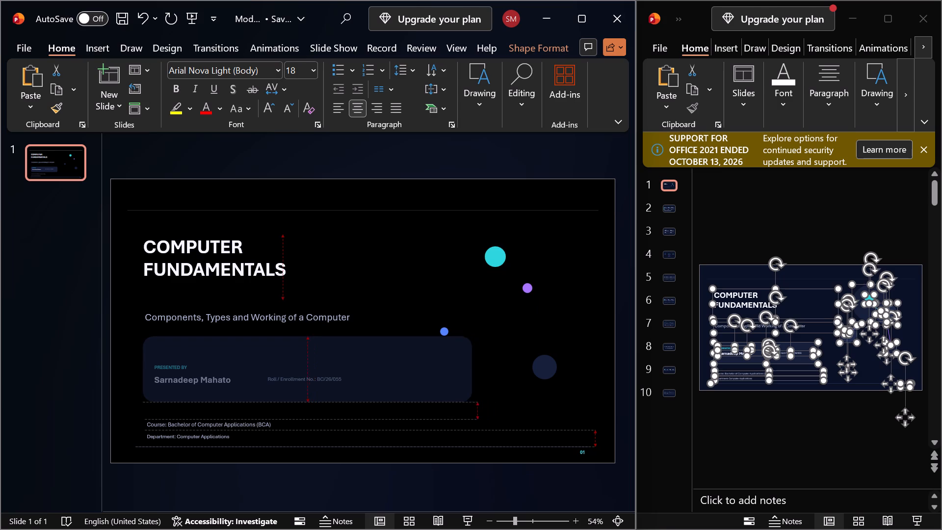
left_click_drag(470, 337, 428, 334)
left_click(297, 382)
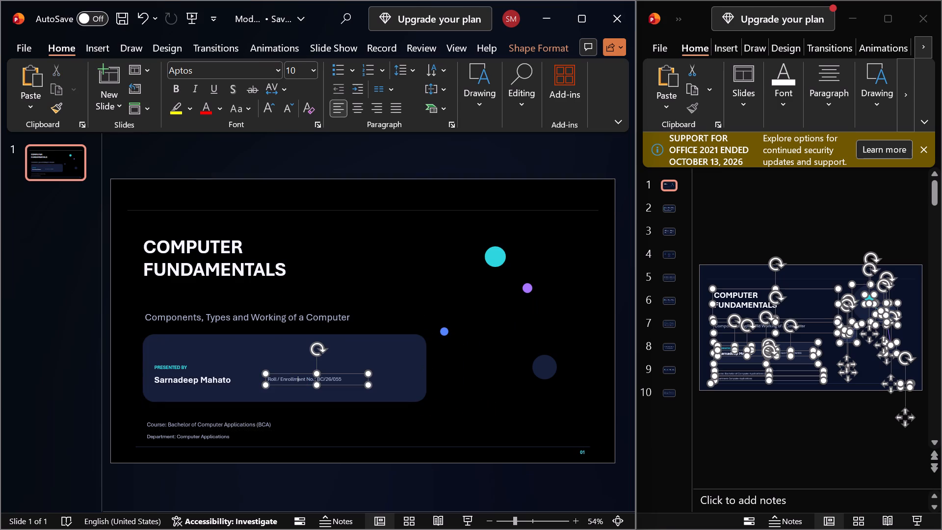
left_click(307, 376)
Shrink the PRESENTED BY card from its upper right corner until it fits closely around the presenter and roll number text.
left_click(167, 344)
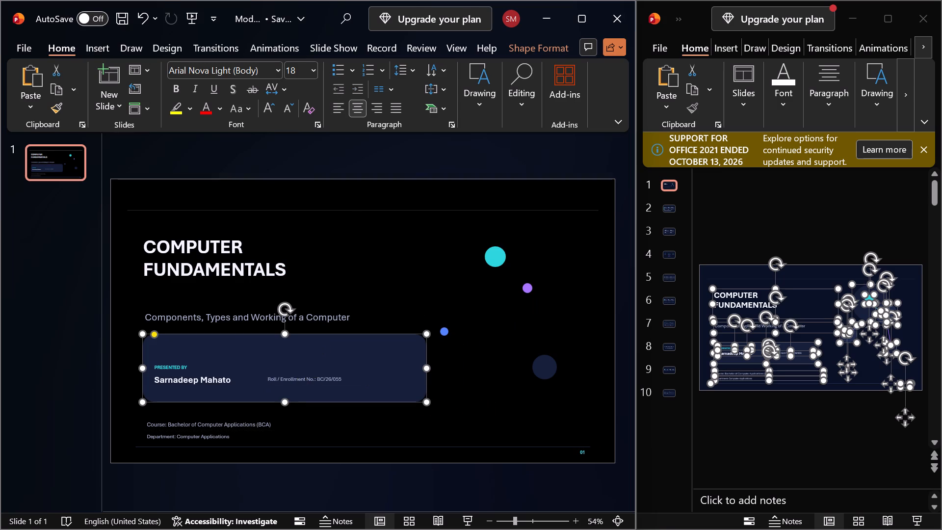
left_click_drag(426, 332, 416, 338)
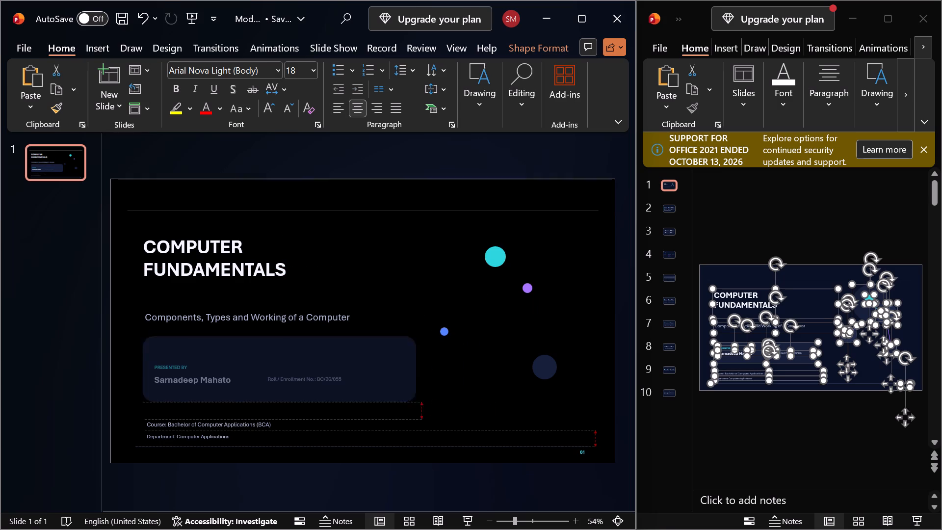
left_click_drag(416, 338, 375, 350)
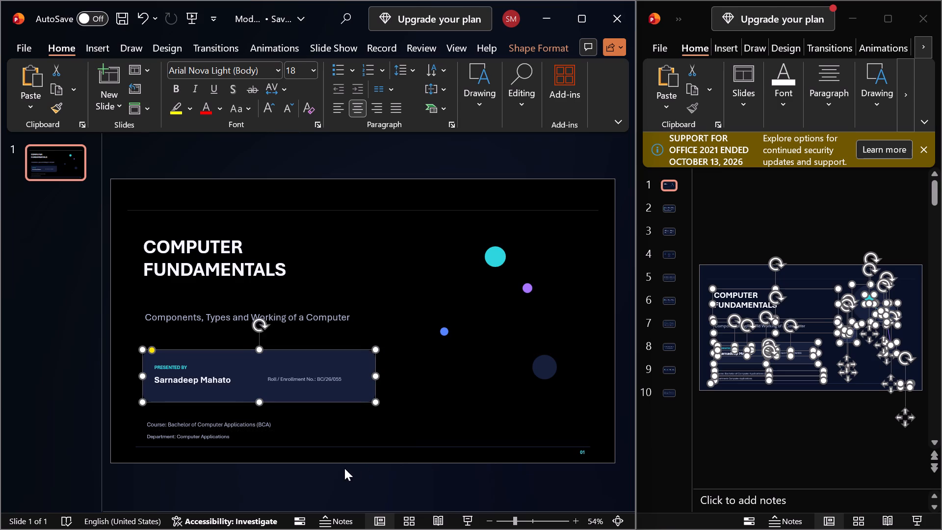
left_click(326, 487)
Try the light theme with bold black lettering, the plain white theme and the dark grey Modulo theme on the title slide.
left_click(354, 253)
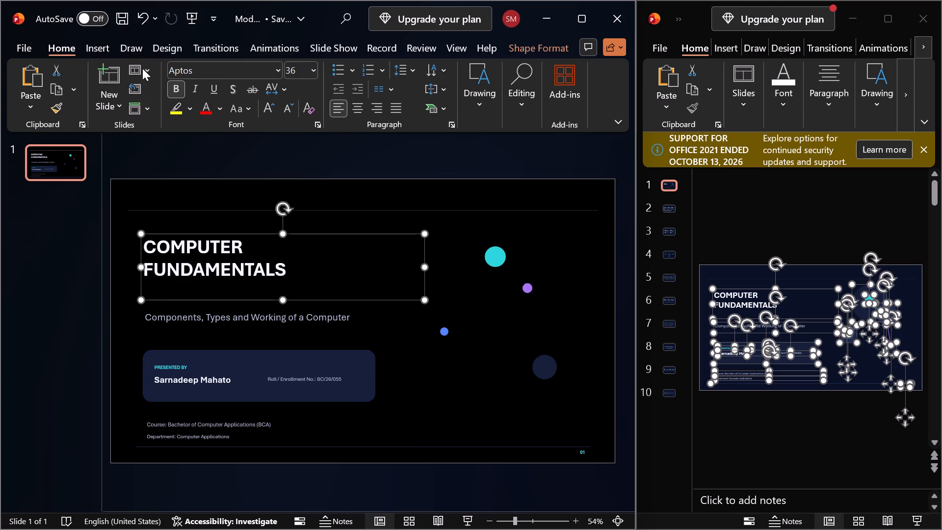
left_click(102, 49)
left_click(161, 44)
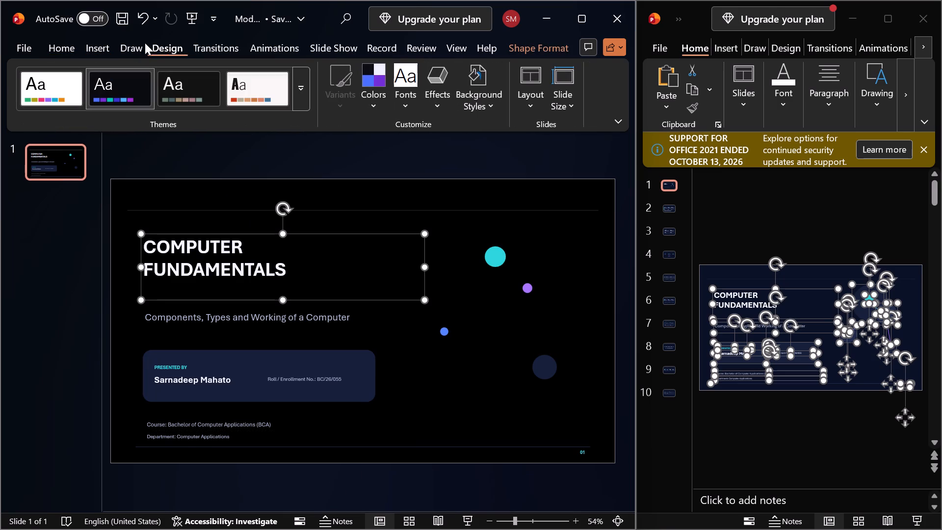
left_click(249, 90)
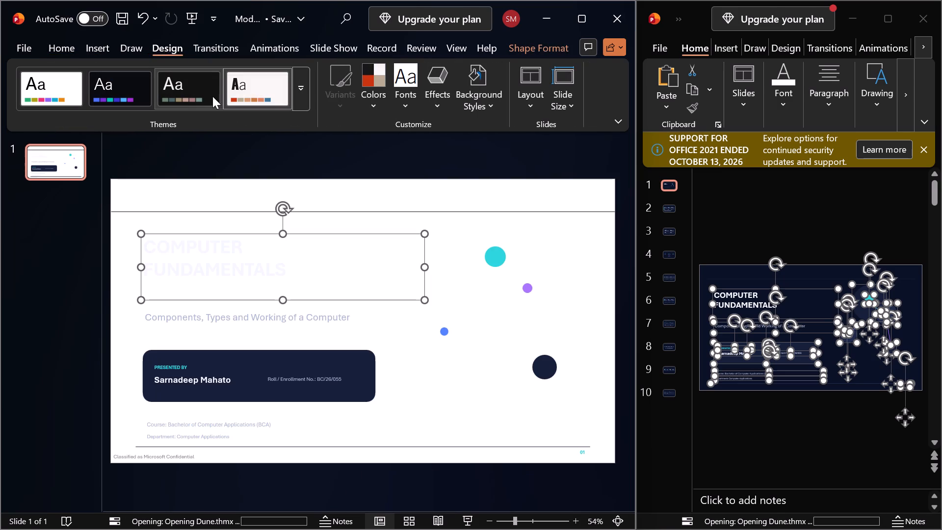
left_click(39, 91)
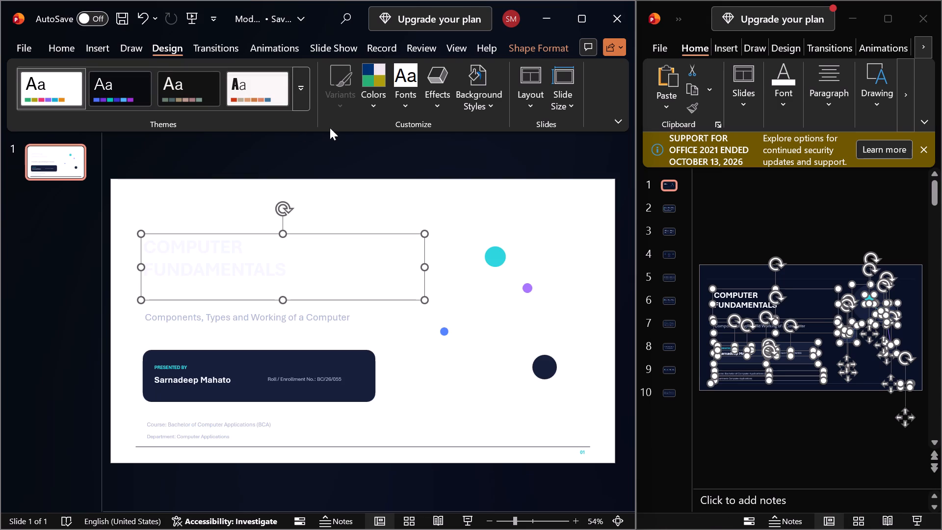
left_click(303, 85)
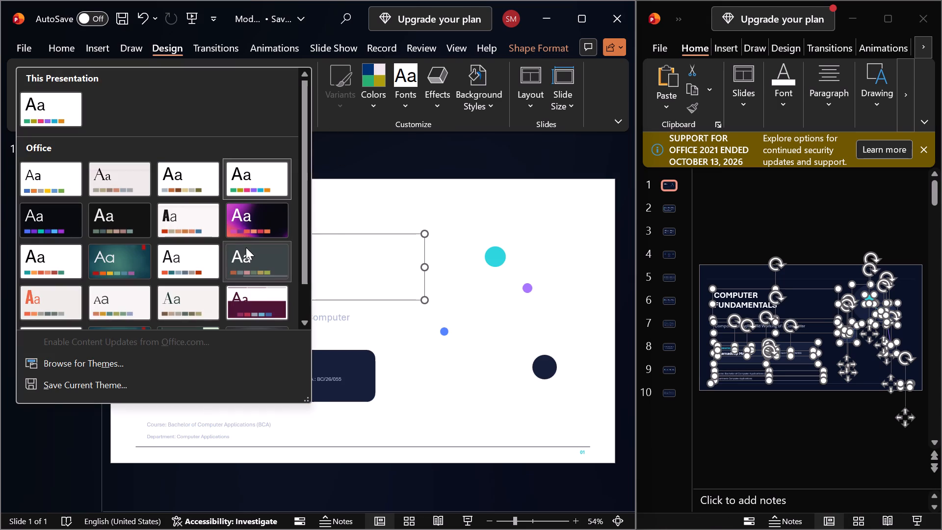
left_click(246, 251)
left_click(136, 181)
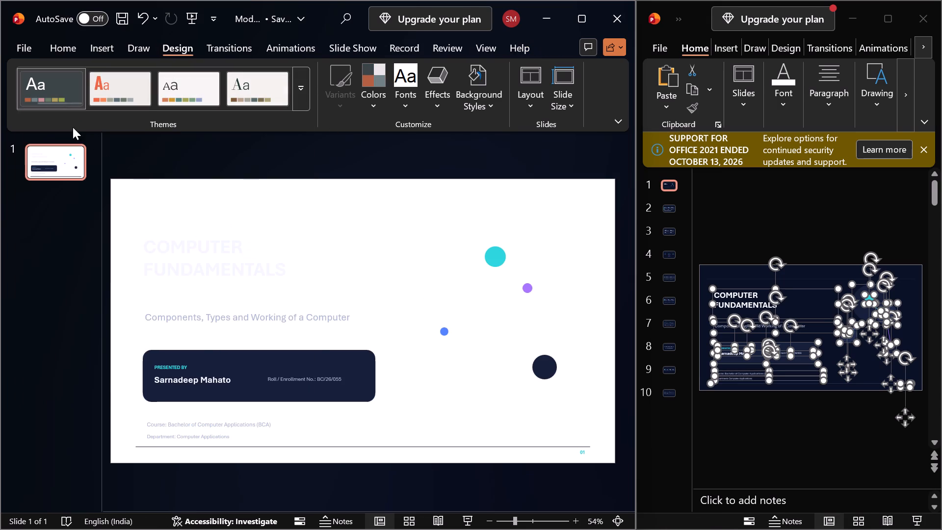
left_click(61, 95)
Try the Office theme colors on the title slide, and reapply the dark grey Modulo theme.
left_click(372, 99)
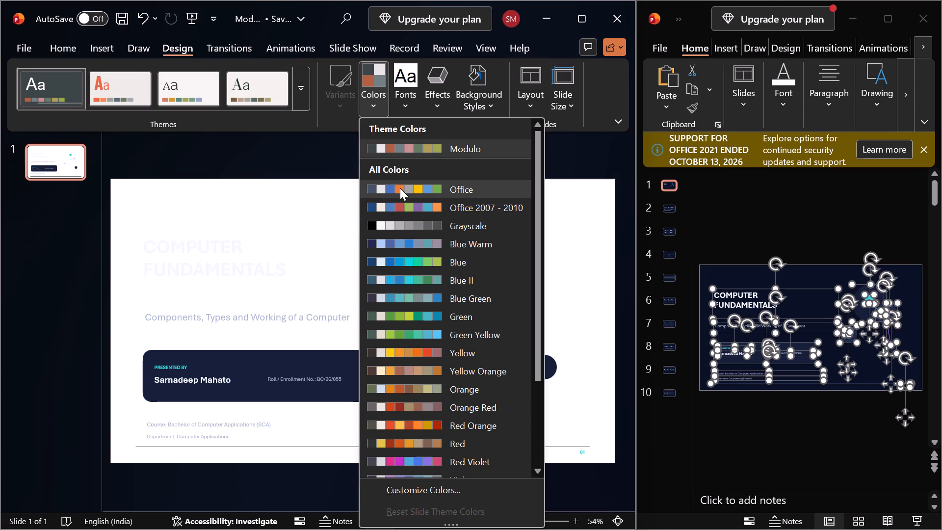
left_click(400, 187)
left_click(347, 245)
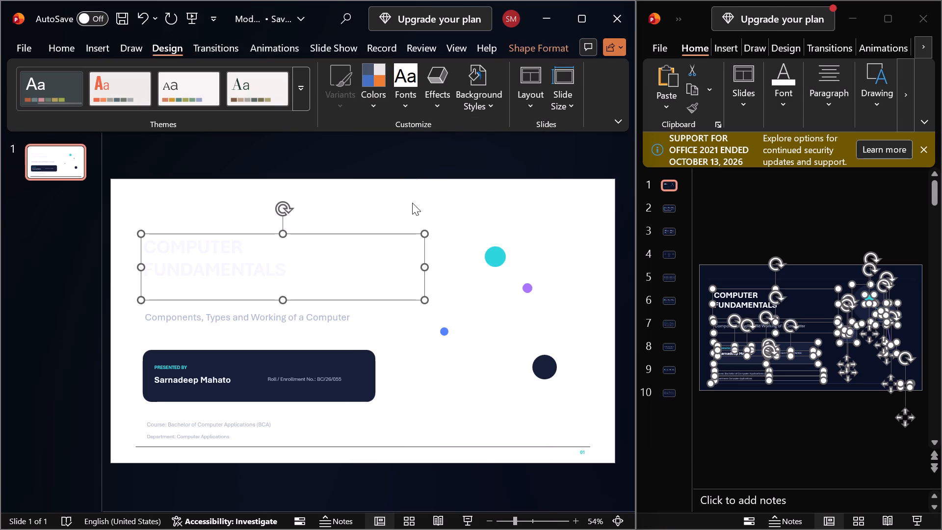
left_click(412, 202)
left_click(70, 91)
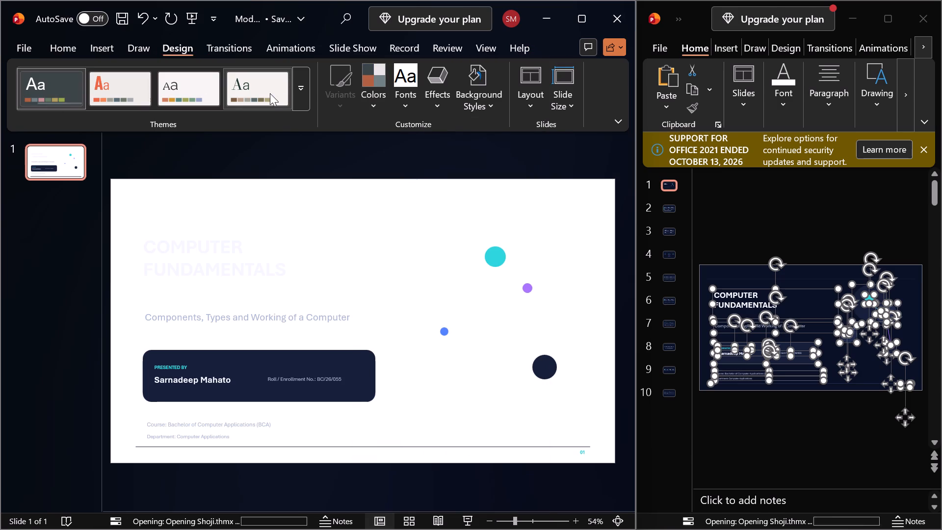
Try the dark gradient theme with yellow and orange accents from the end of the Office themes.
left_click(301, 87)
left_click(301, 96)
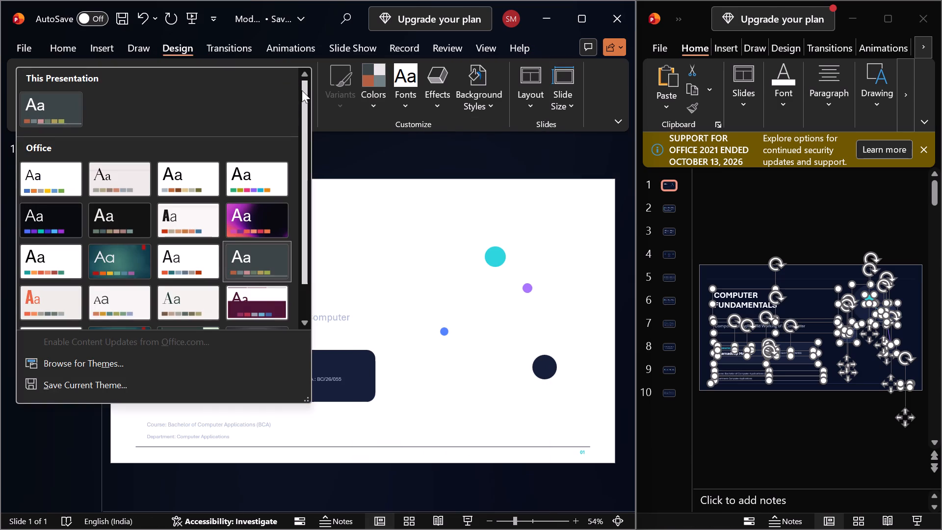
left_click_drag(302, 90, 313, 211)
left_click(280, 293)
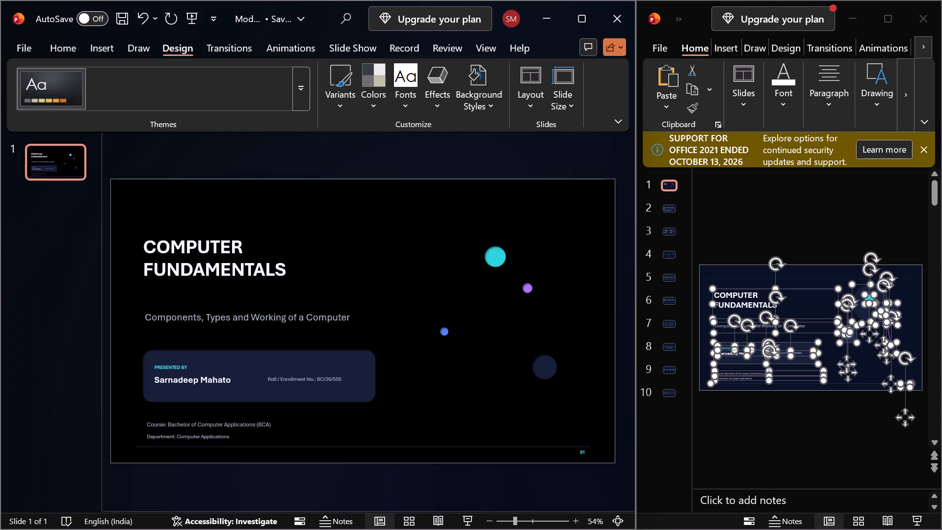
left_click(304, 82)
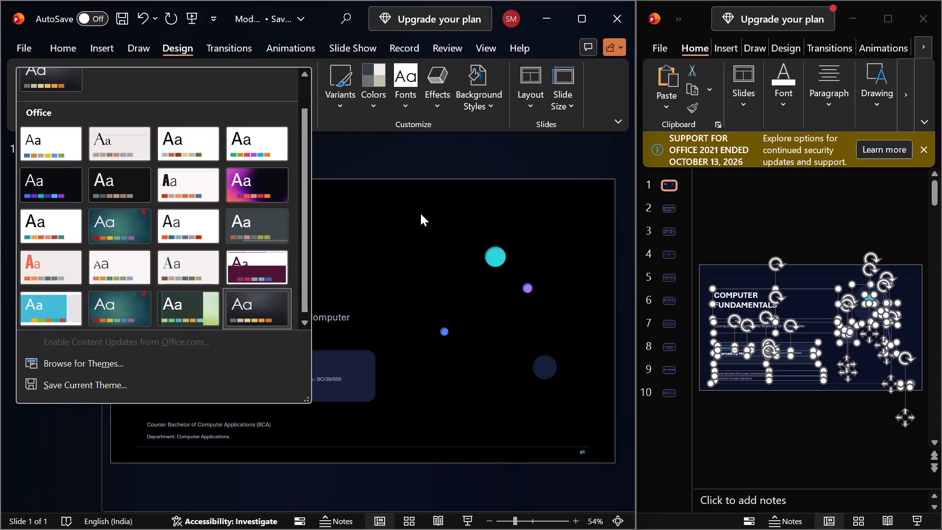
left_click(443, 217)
Close the Modern_Environmental_Challenges presentation without saving its changes.
left_click(607, 15)
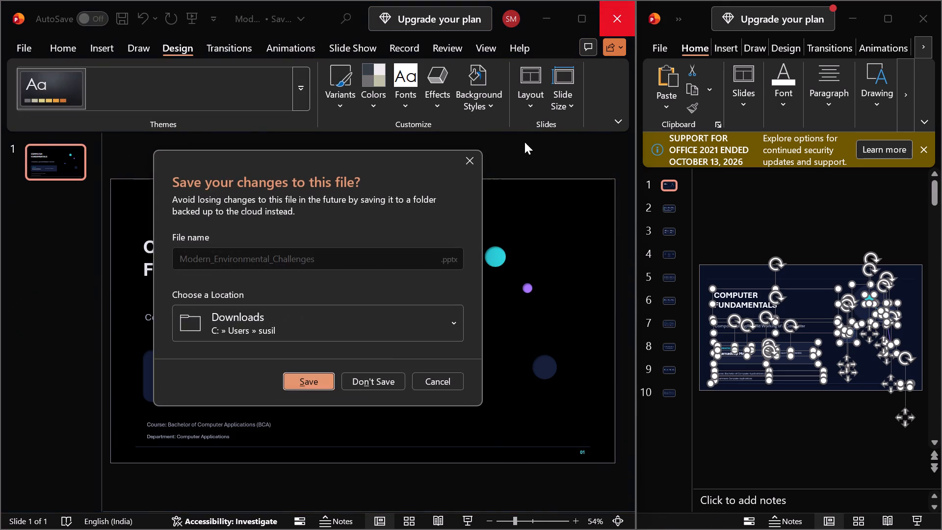
left_click(371, 378)
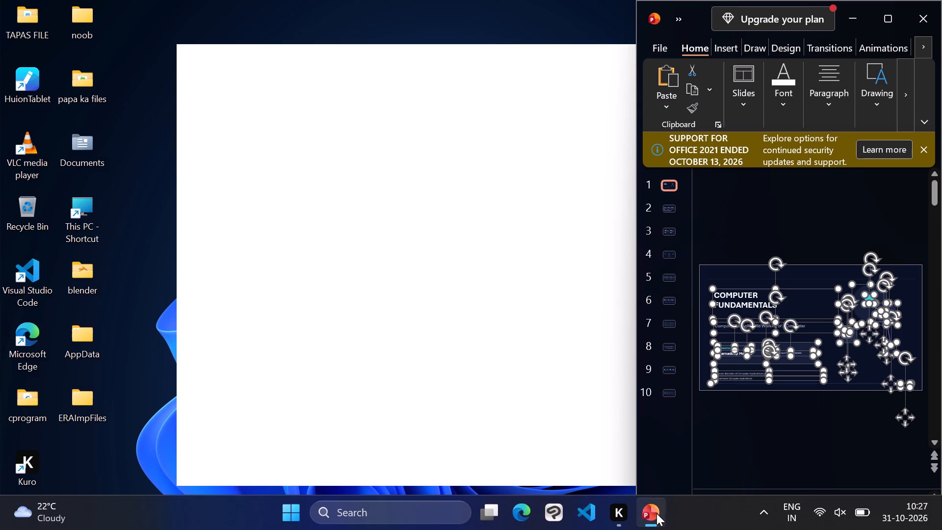
Open a new blank presentation and arrange it side by side with the source presentation, half the screen each.
right_click(654, 513)
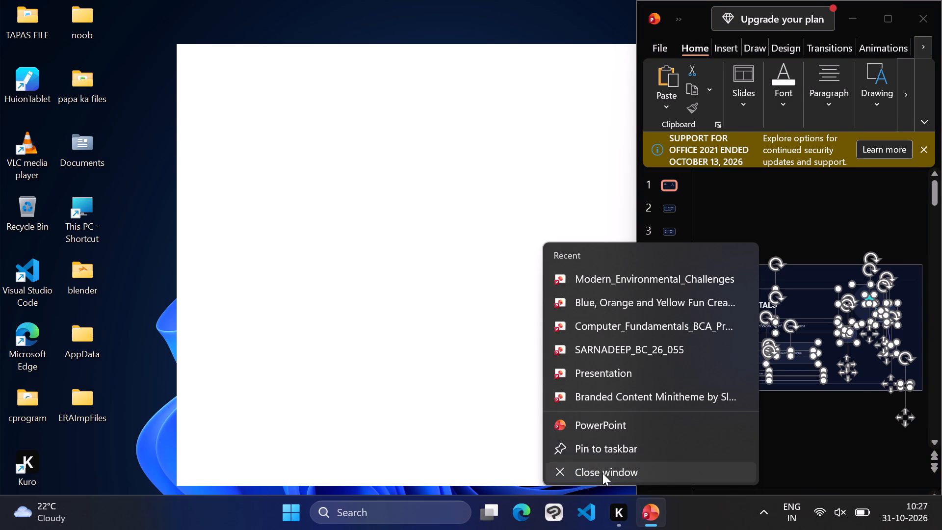
left_click(602, 431)
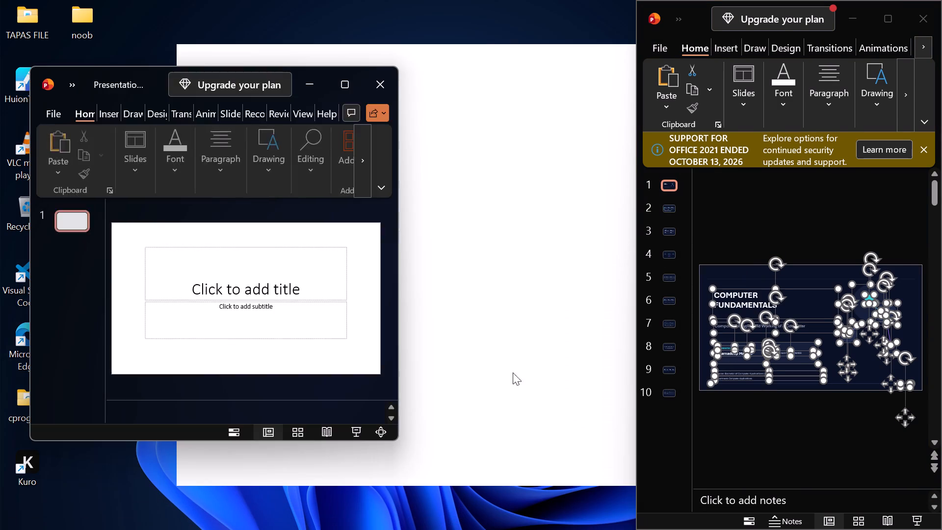
left_click(225, 212)
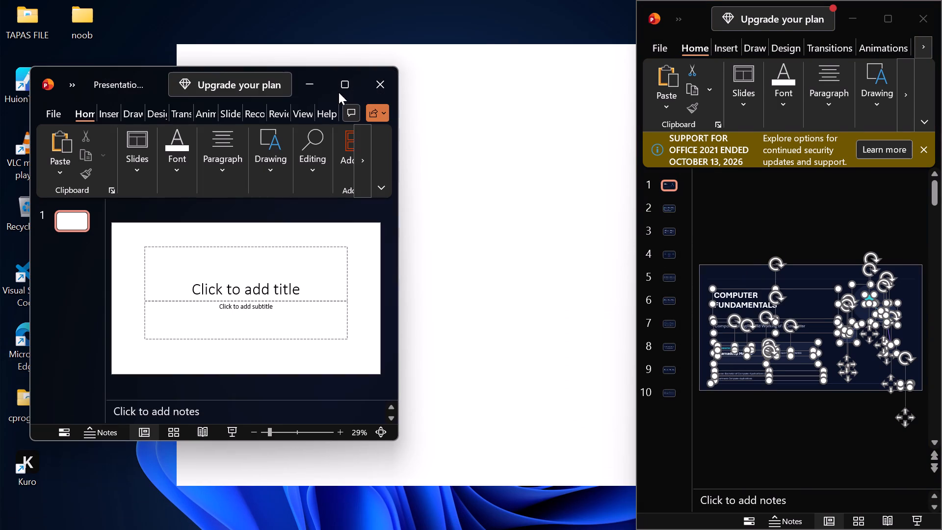
left_click(339, 92)
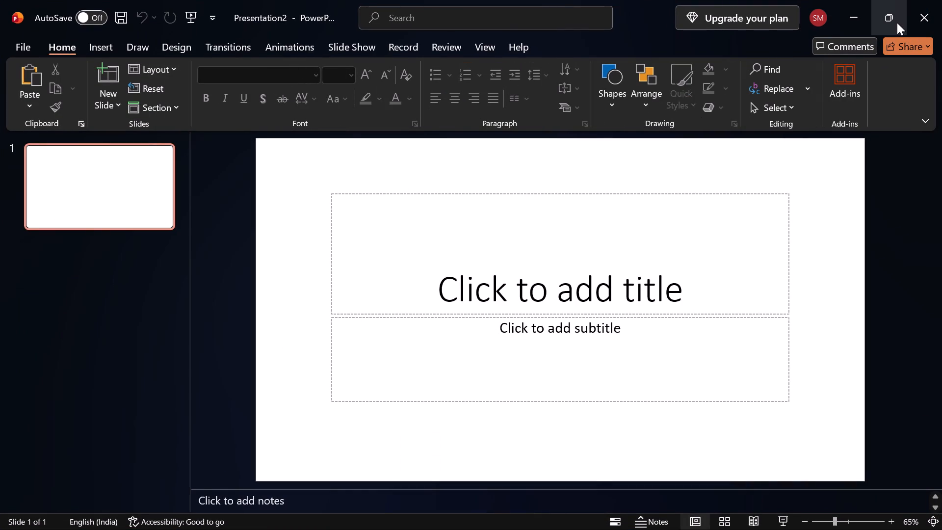
left_click(811, 62)
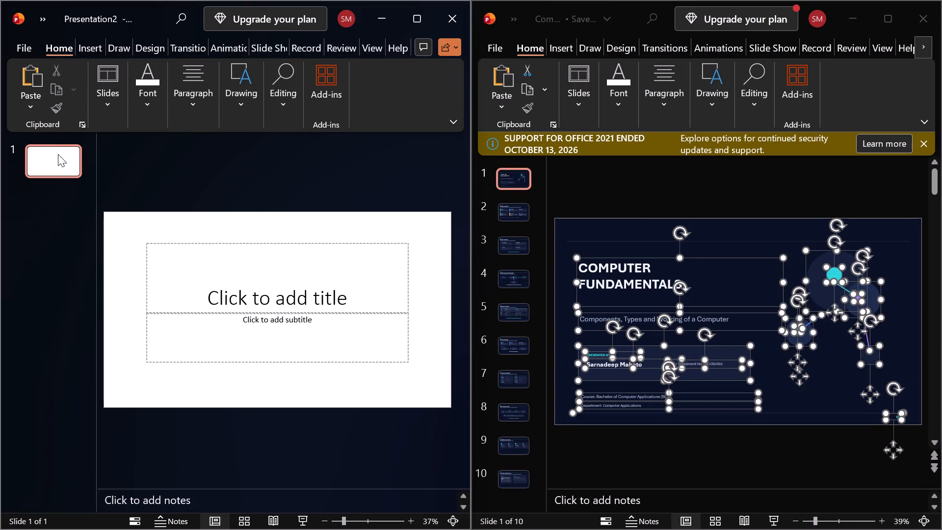
Replace the new presentation's title slide with a slide that uses the Blank layout.
key("Delete")
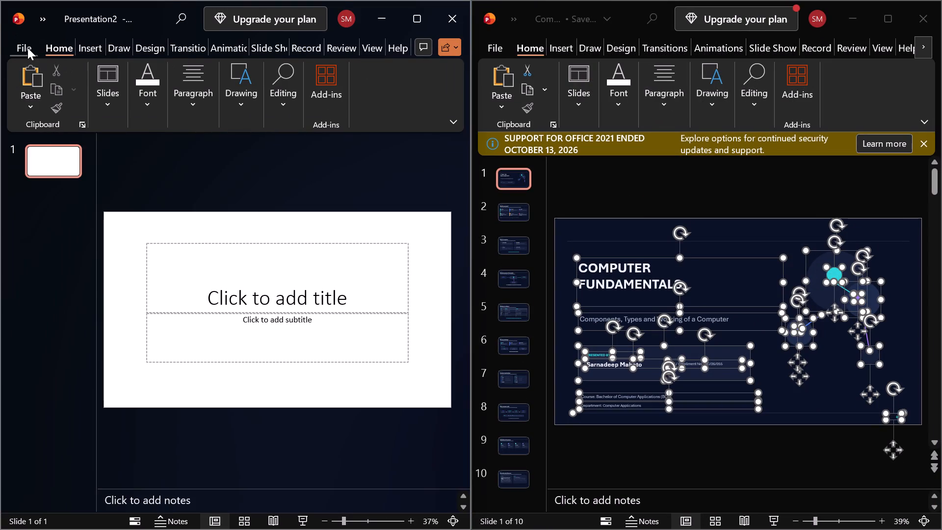
left_click(27, 48)
left_click(21, 53)
left_click(89, 46)
left_click(50, 38)
left_click(124, 107)
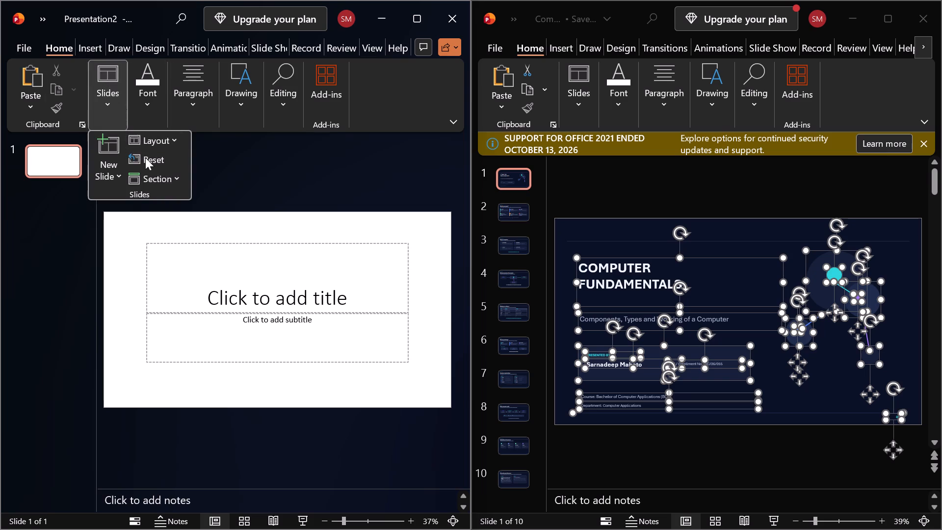
left_click(105, 171)
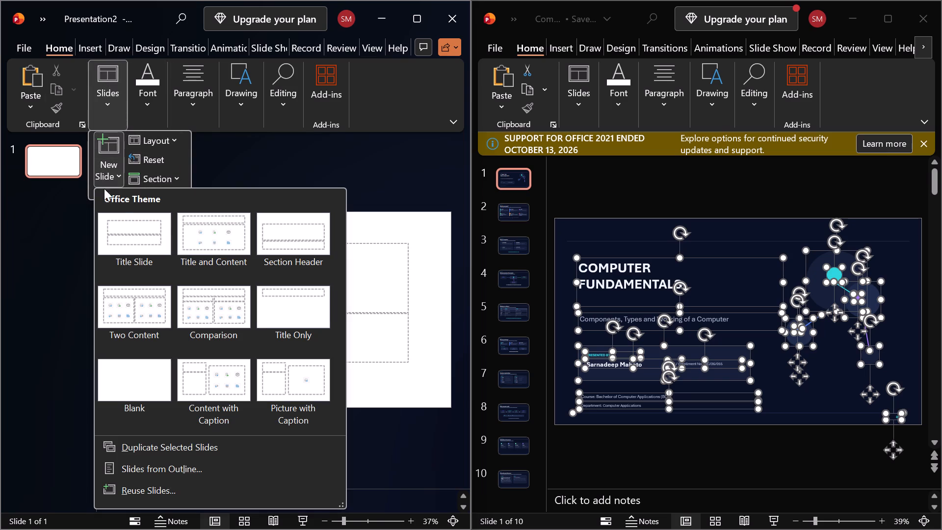
left_click(123, 375)
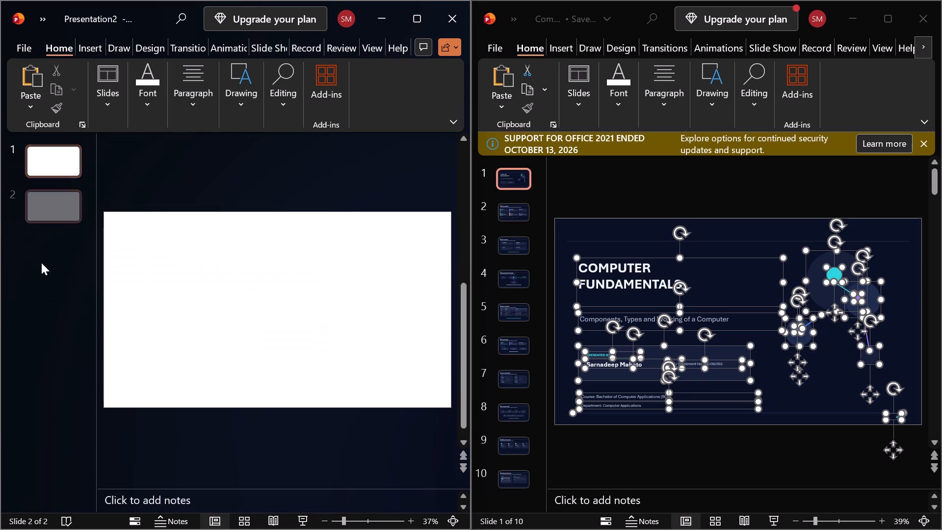
left_click(47, 159)
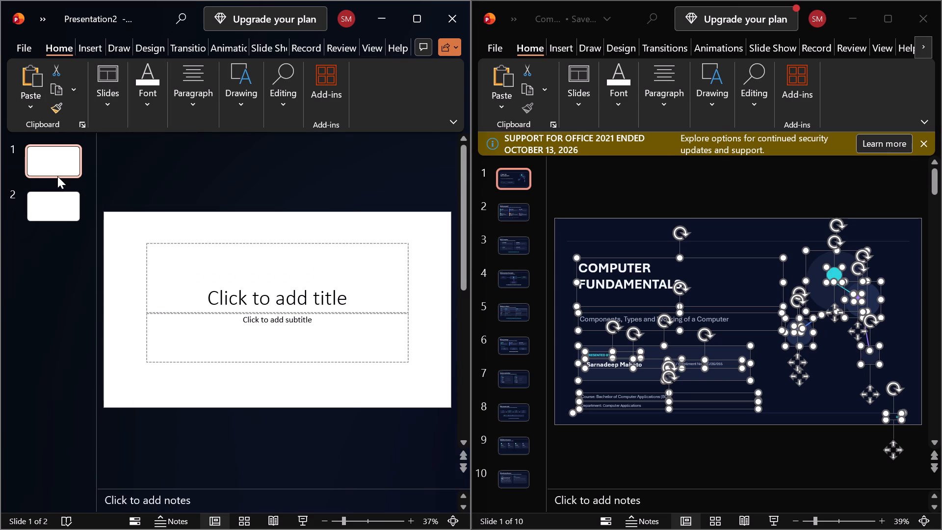
key("Delete")
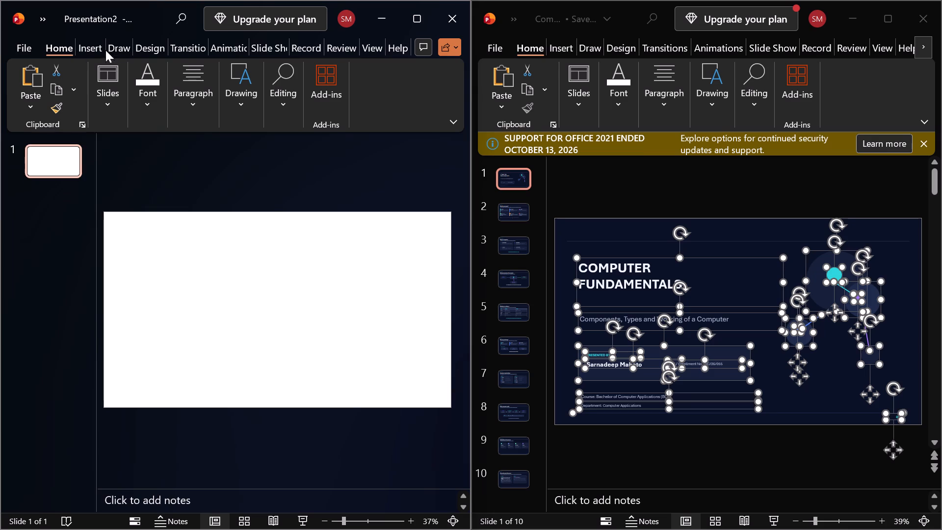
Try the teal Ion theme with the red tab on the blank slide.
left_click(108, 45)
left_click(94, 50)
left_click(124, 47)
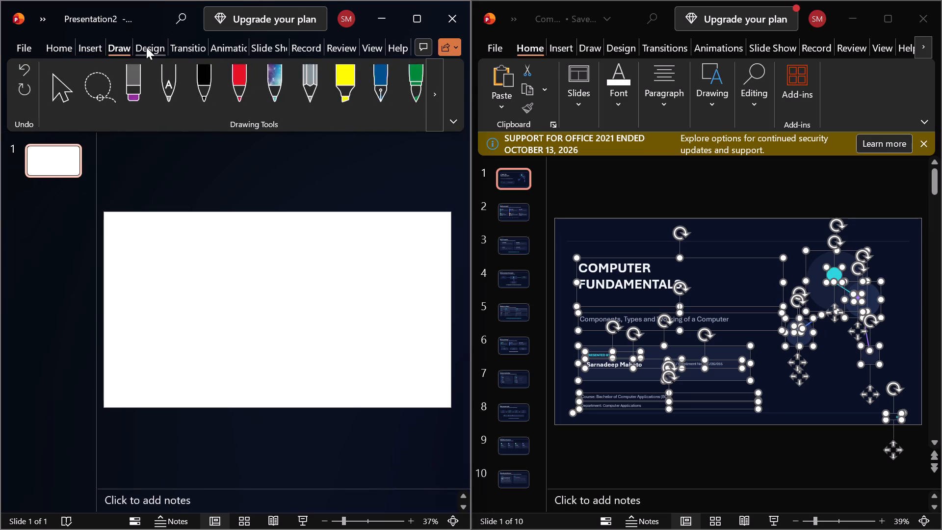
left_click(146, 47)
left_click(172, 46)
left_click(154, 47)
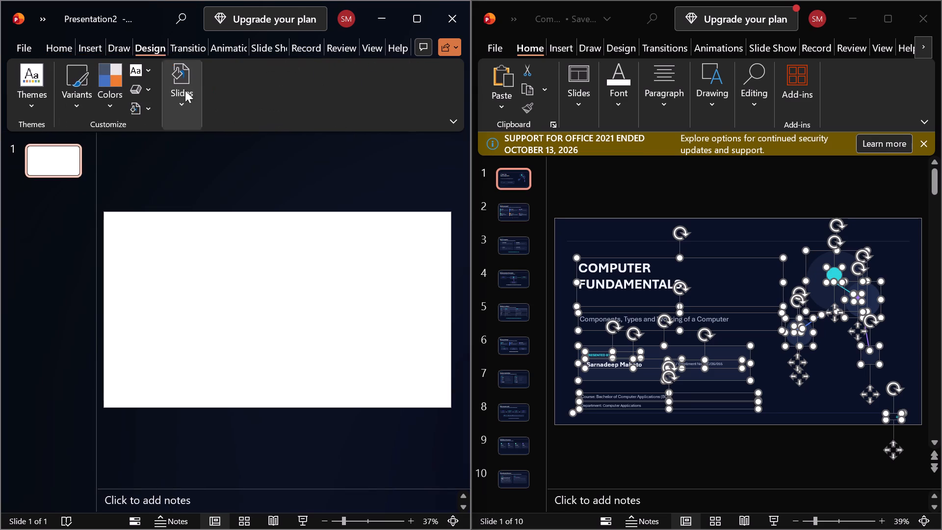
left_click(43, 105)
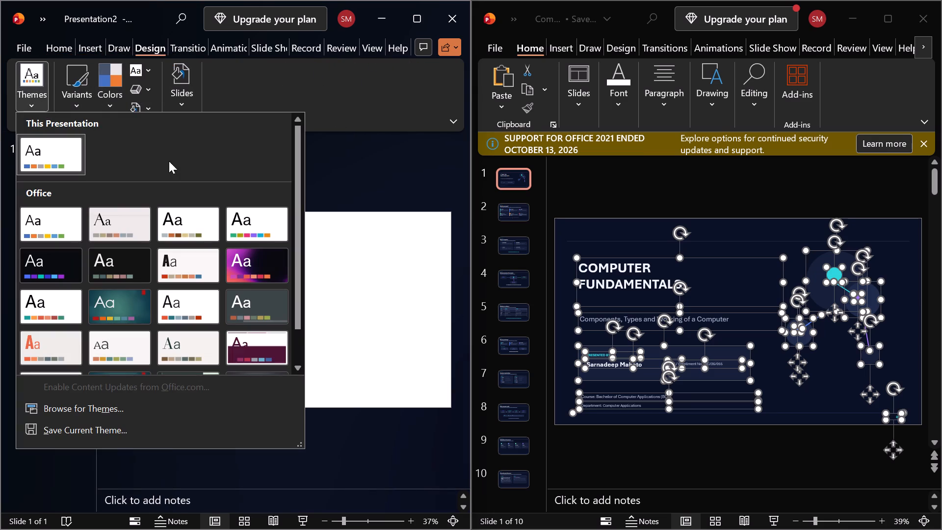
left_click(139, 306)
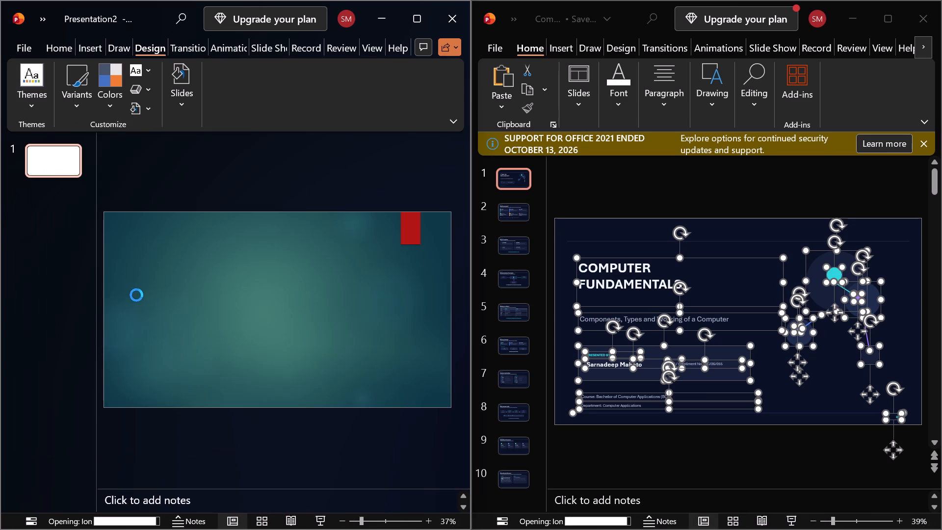
Apply the light theme with orange lettering from the Office themes to the new presentation.
left_click(26, 104)
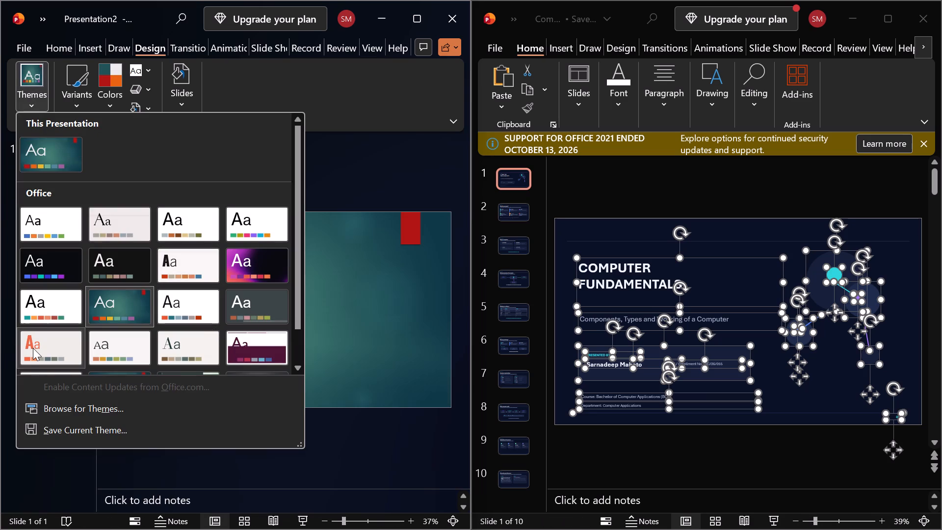
left_click(51, 345)
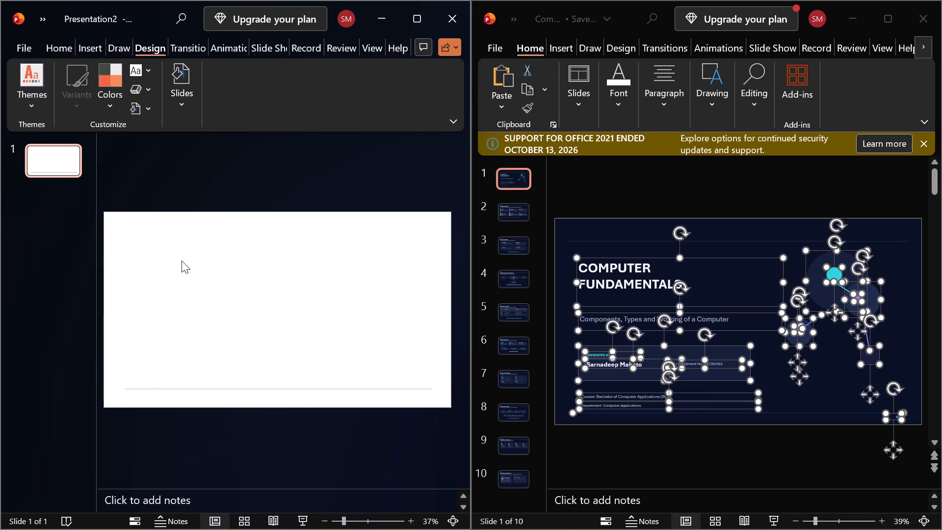
Paste the copied title slide content from the Computer Fundamentals deck onto the blank slide.
left_click(184, 262)
key("ctrl+v")
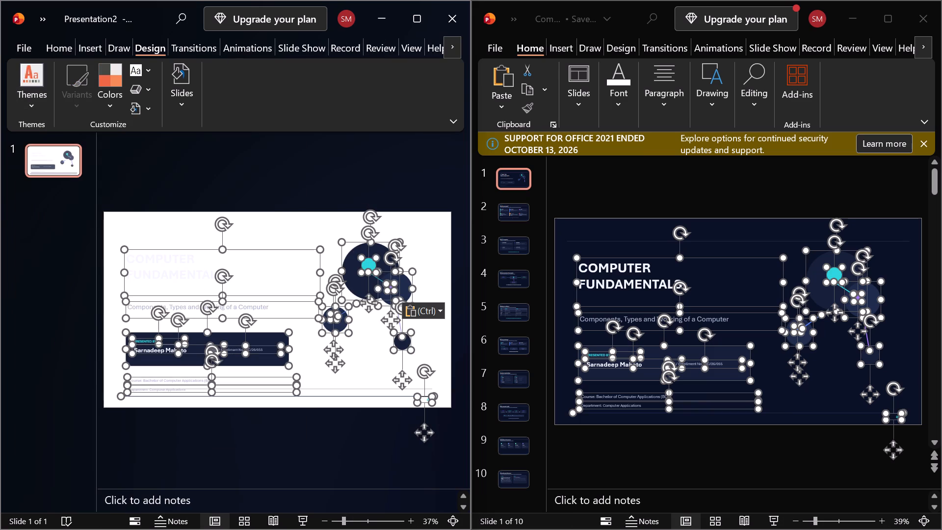
left_click(263, 219)
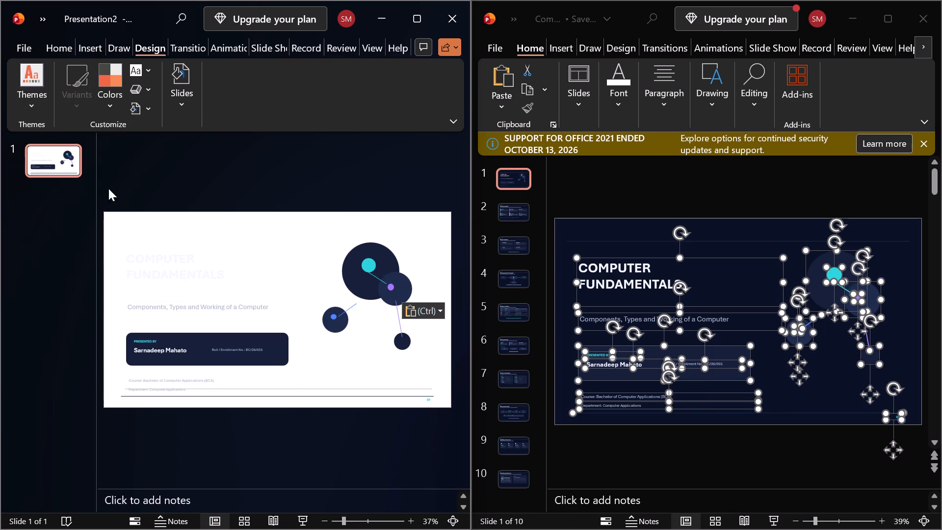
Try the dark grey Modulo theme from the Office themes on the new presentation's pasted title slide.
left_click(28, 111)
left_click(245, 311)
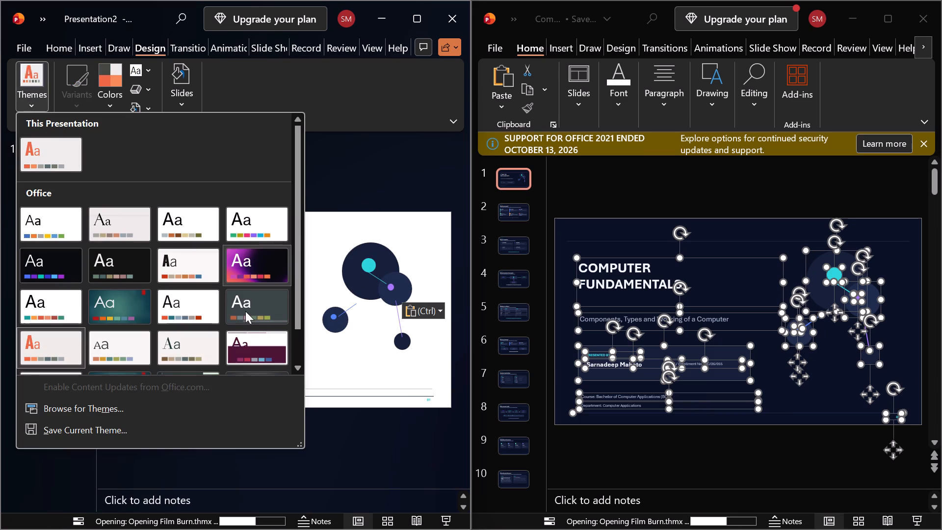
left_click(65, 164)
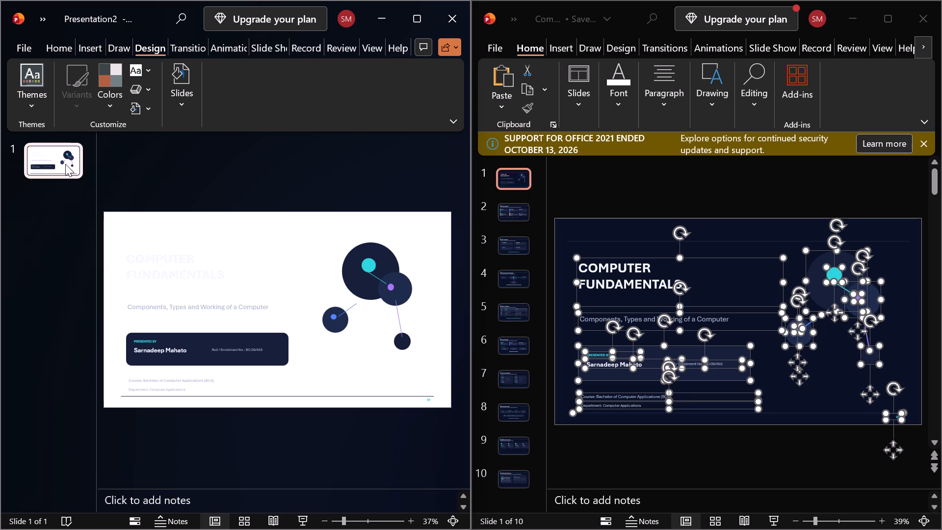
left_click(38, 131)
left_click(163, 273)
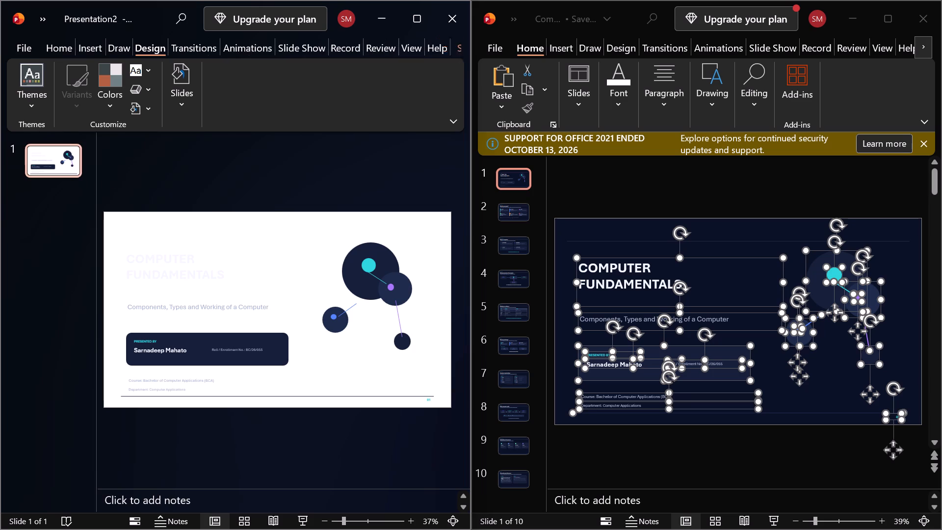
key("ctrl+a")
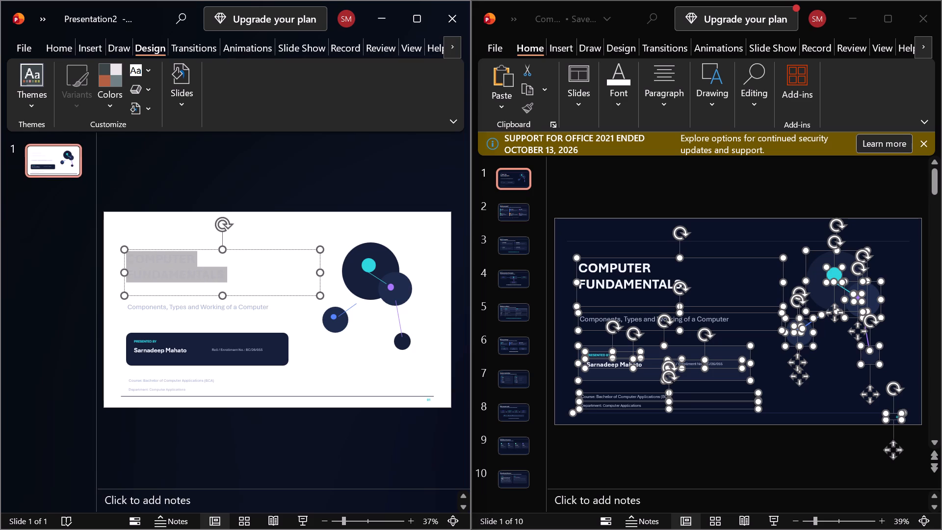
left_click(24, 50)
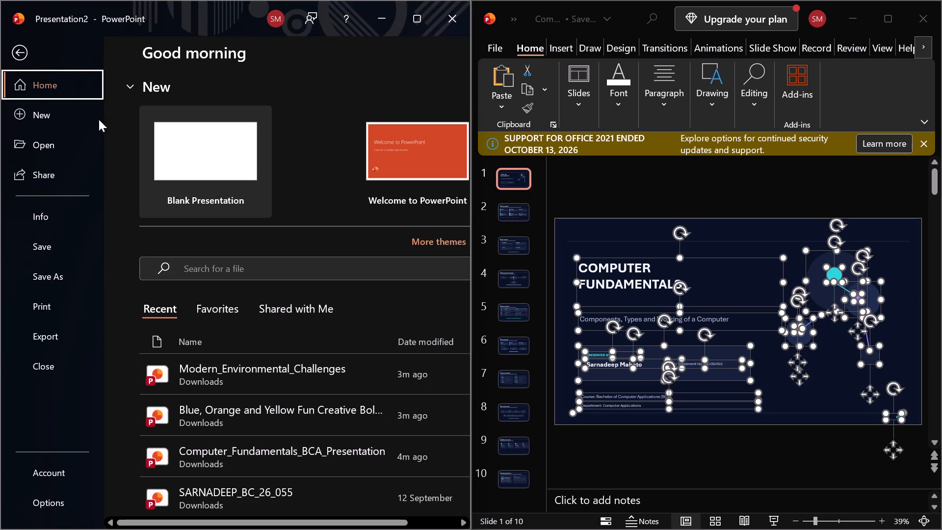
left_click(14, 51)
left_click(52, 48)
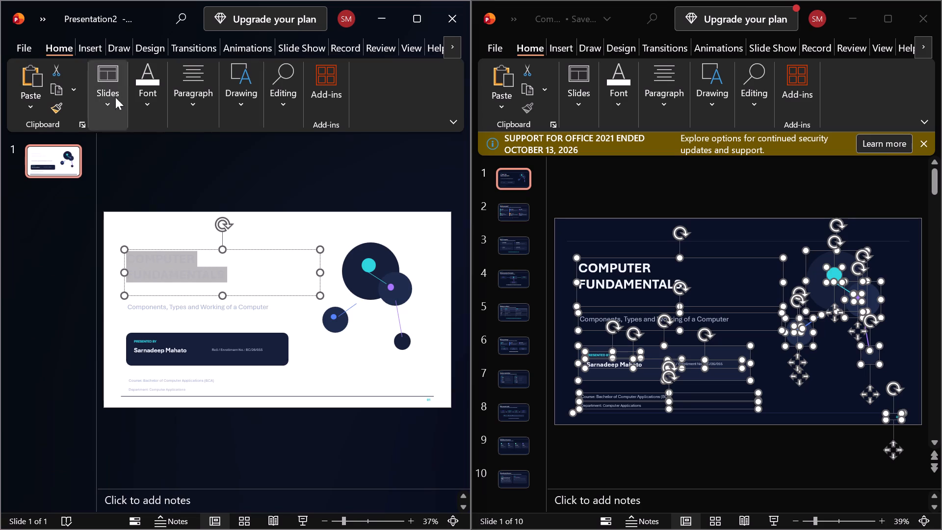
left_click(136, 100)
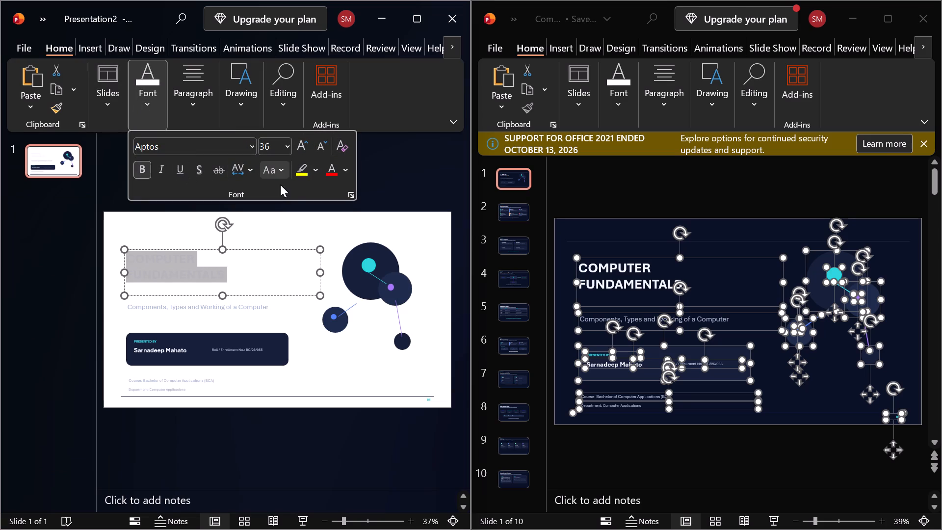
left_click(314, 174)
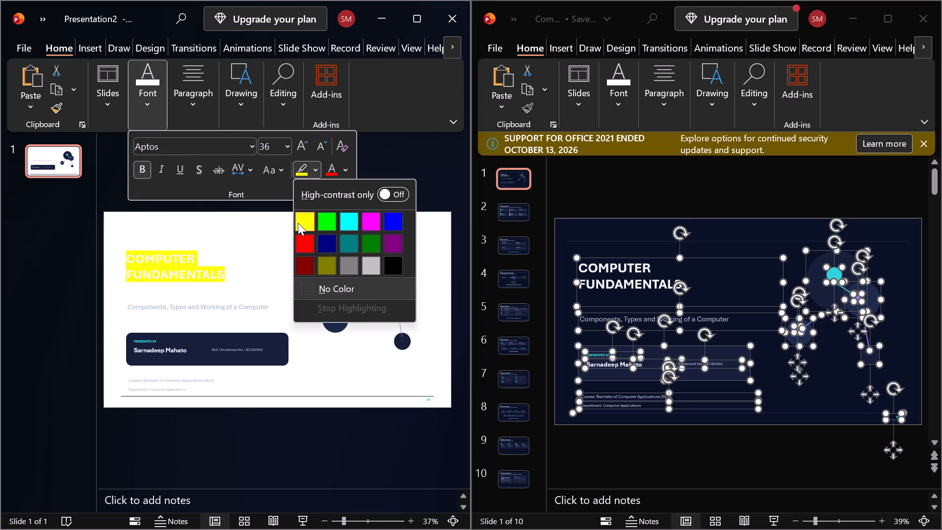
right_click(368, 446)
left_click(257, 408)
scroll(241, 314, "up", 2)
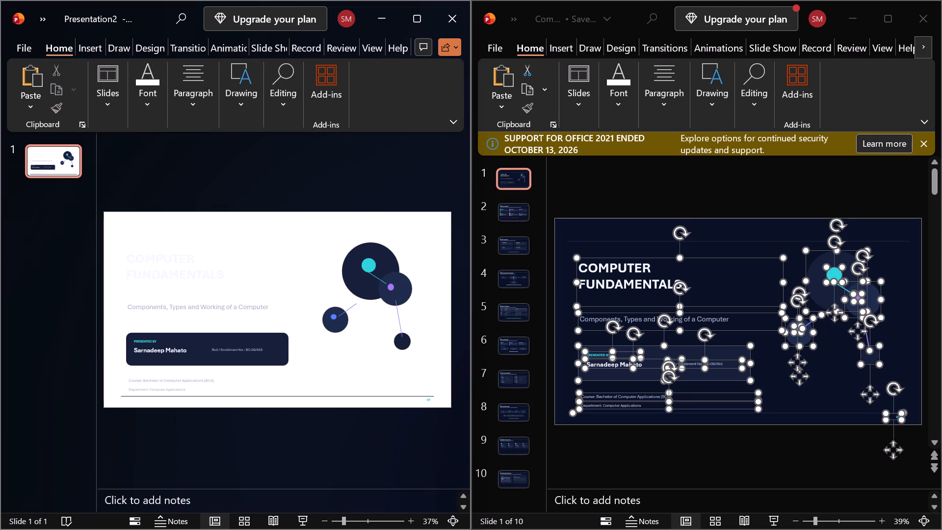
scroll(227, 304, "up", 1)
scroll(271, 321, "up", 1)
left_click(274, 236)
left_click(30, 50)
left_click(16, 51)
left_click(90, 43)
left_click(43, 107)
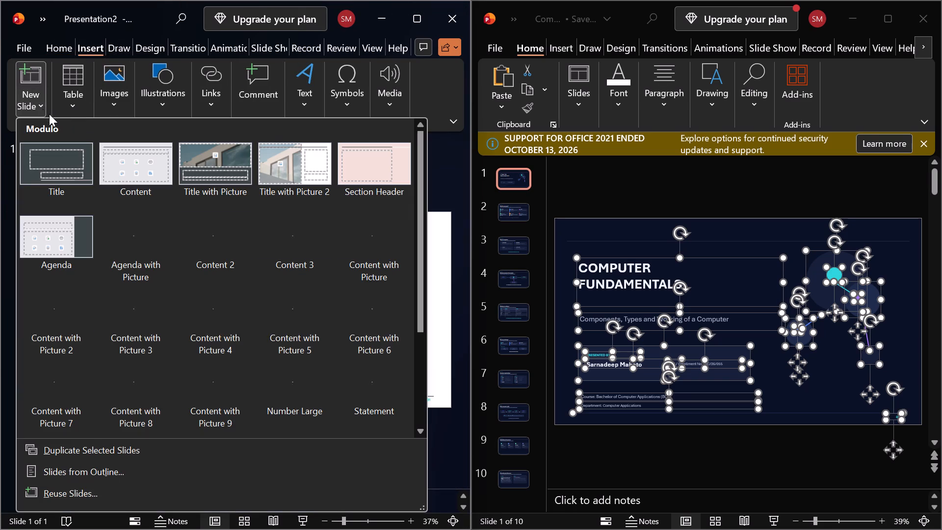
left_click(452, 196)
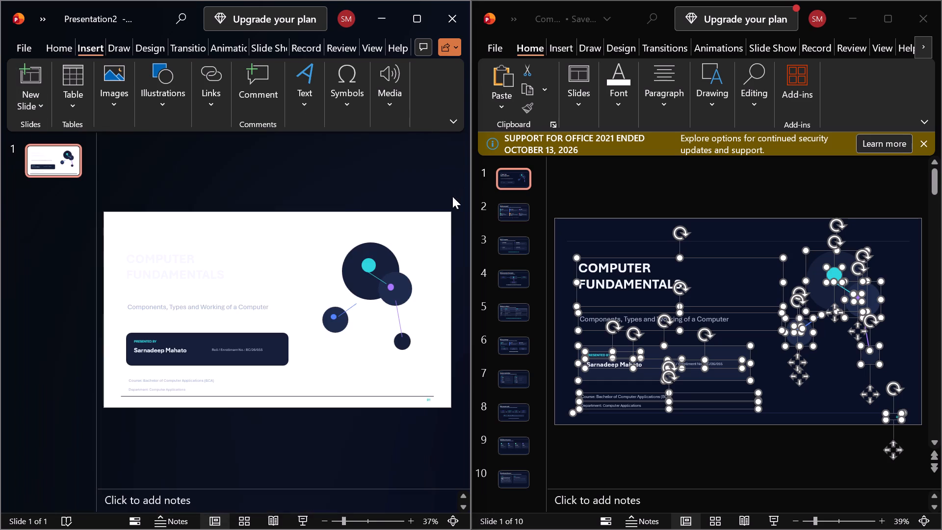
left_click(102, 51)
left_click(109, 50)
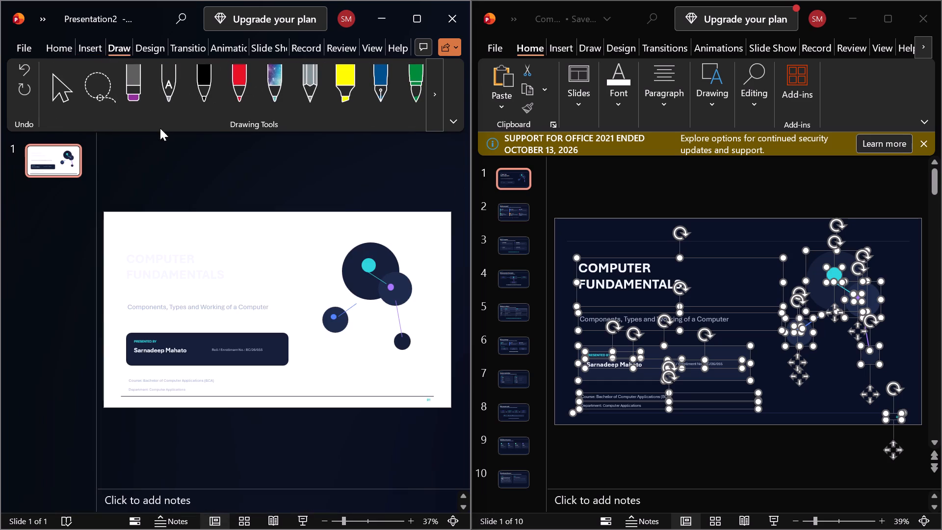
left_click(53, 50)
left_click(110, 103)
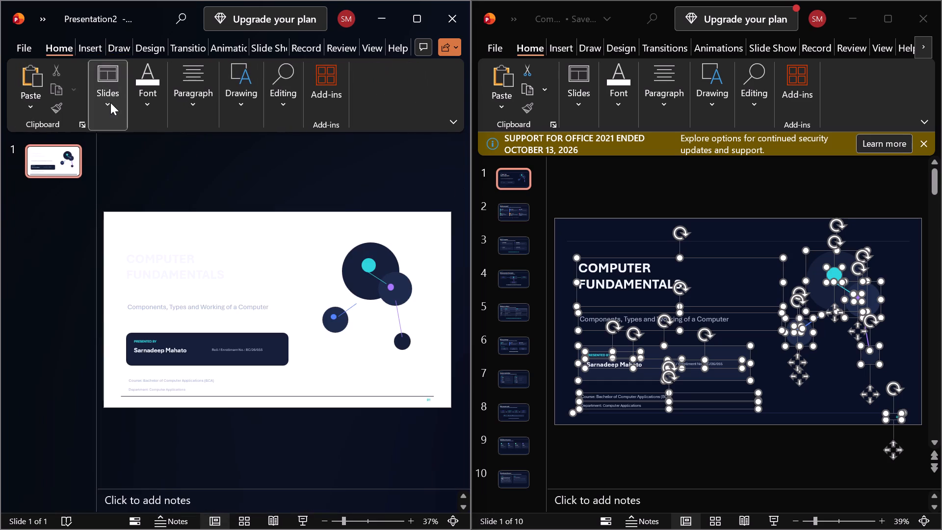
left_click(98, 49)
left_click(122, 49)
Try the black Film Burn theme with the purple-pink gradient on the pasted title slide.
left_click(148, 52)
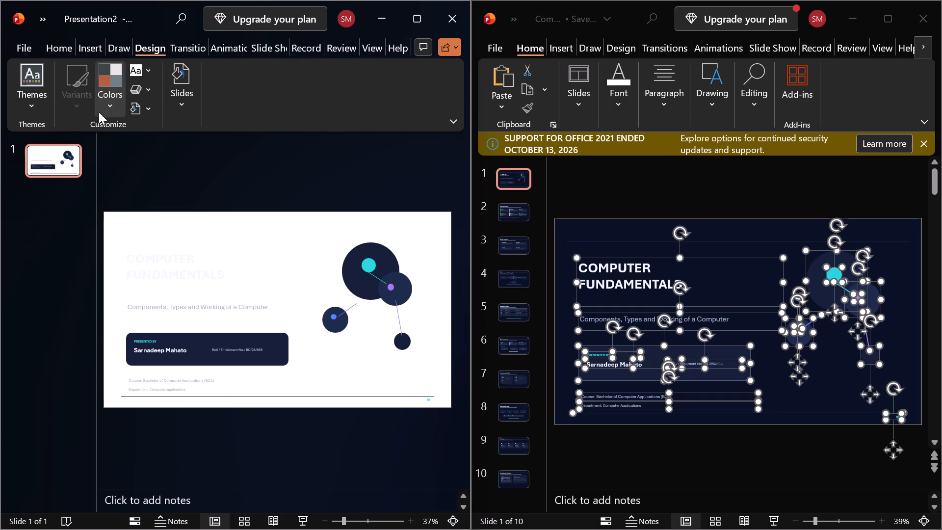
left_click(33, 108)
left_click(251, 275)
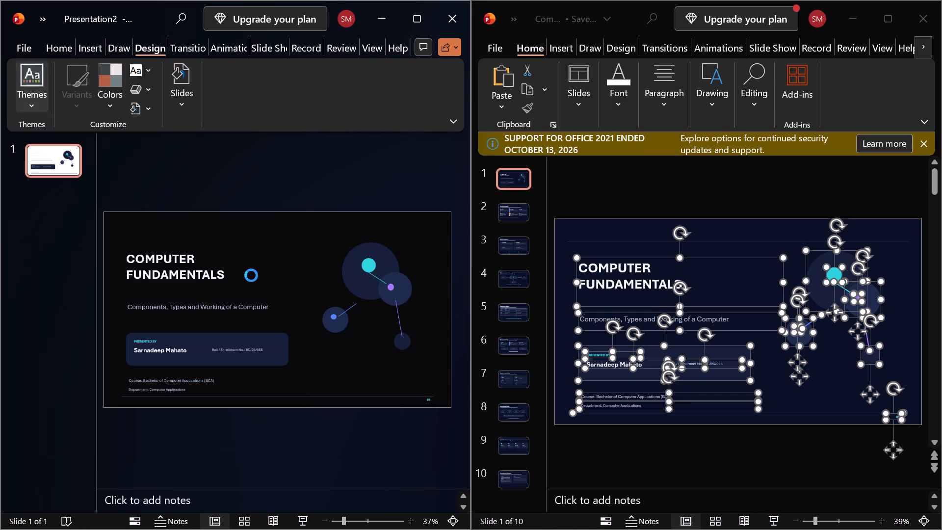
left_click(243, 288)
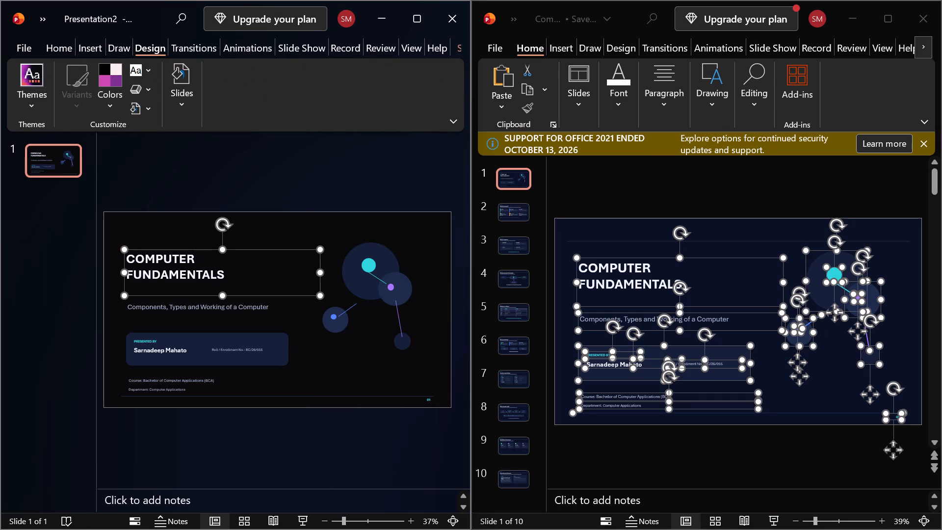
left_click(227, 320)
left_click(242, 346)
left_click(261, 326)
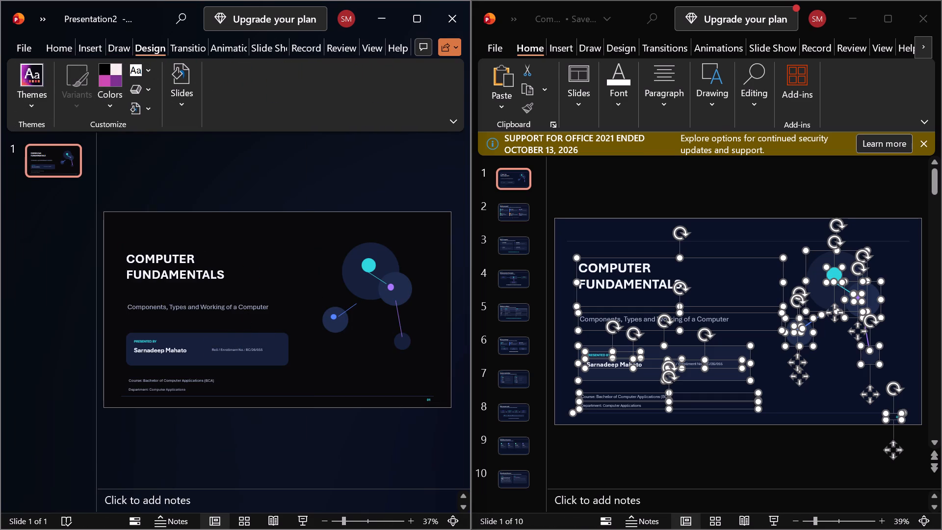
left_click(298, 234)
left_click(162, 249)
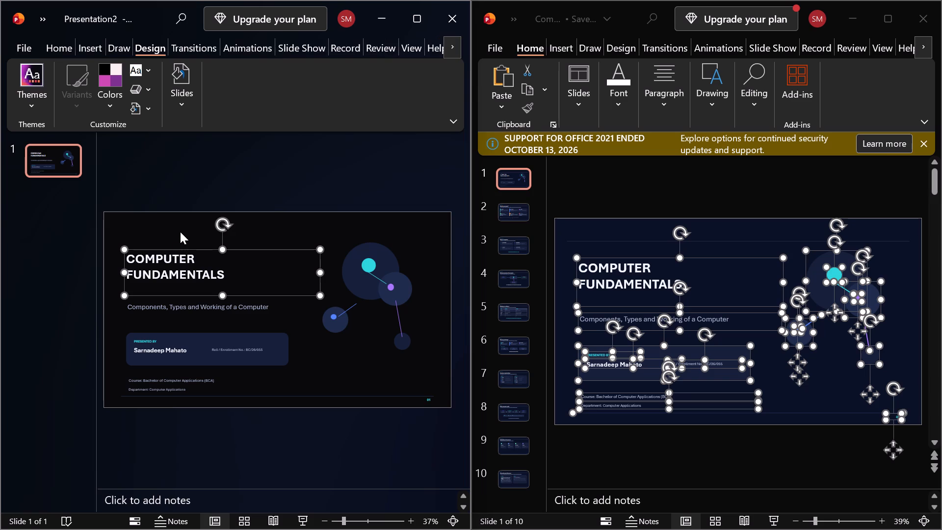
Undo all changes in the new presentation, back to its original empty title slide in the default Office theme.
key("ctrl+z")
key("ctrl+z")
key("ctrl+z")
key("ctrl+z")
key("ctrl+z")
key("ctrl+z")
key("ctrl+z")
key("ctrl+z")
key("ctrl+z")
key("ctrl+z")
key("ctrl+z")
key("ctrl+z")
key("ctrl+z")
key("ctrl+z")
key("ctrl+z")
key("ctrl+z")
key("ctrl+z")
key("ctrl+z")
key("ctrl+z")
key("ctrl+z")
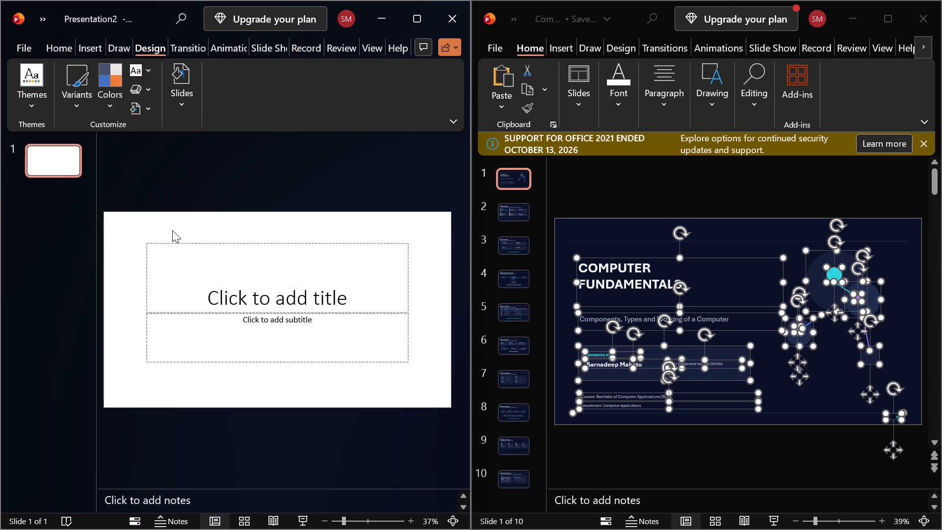
Replace the new presentation's title slide with a single slide that uses the Blank layout.
left_click(280, 252)
left_click(65, 163)
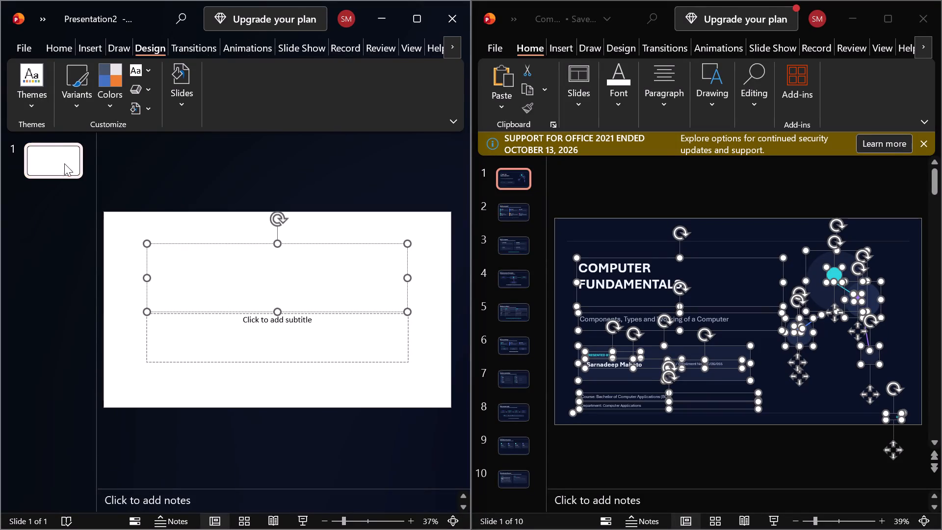
key("Delete")
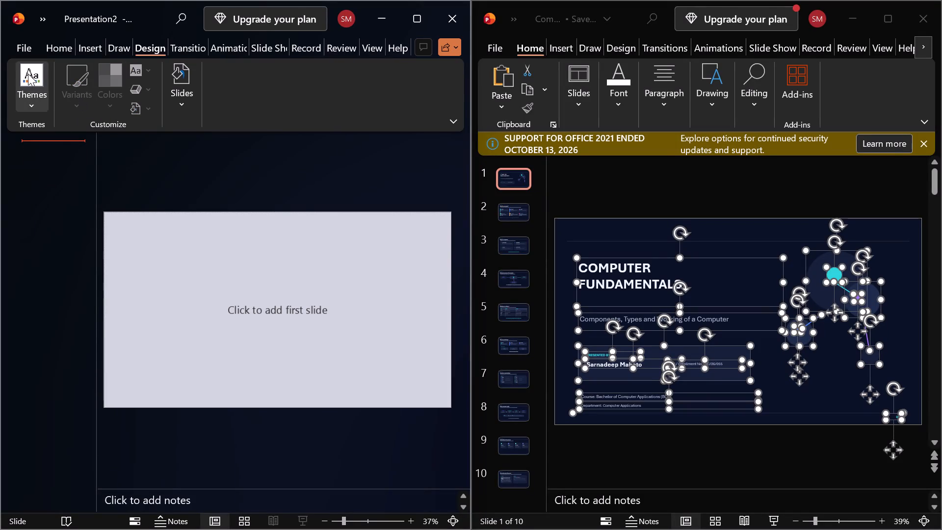
left_click(28, 74)
left_click(46, 44)
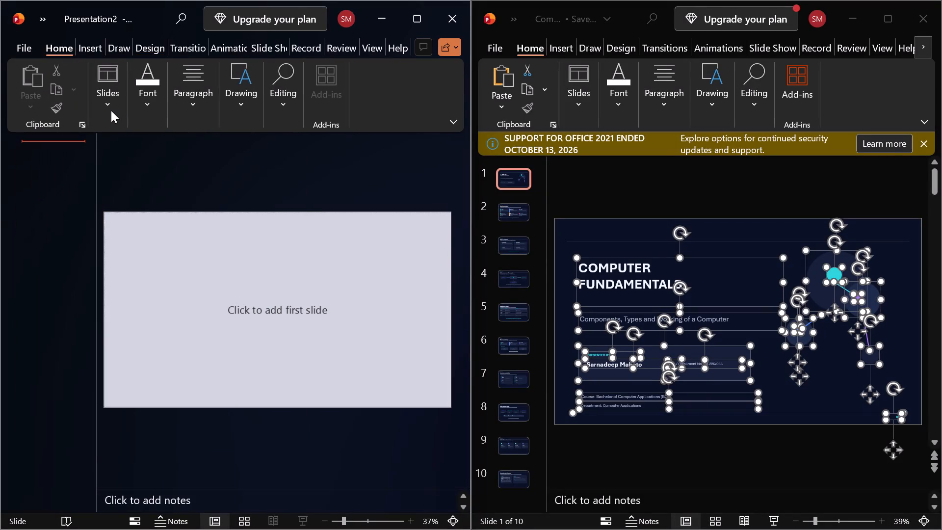
left_click(111, 110)
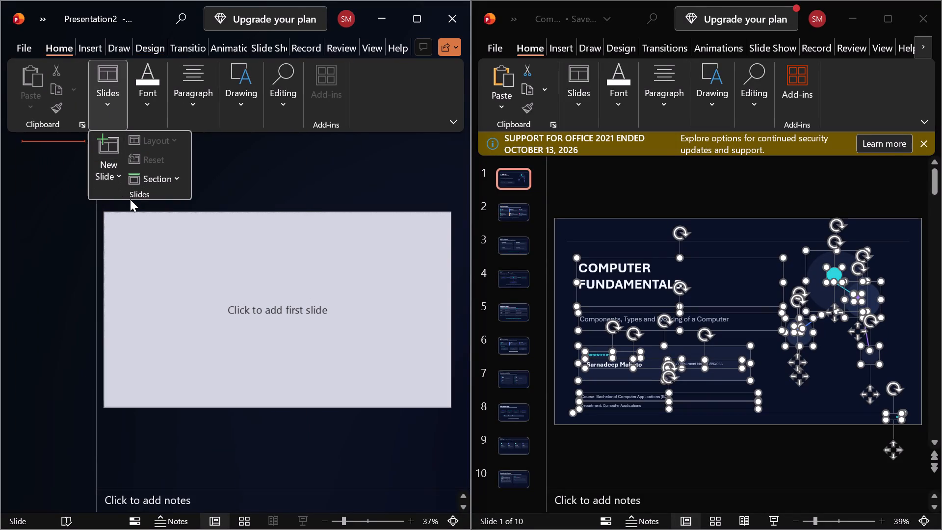
left_click(101, 159)
left_click(110, 138)
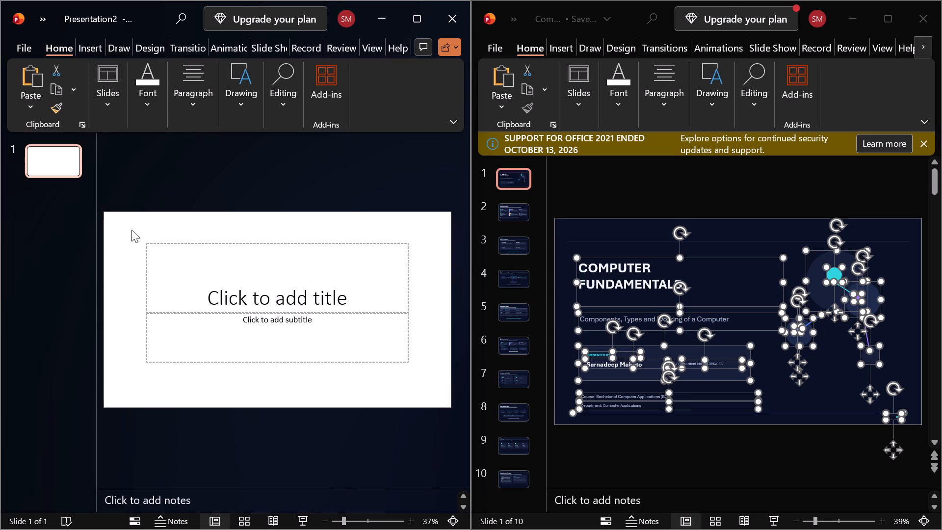
key("Delete")
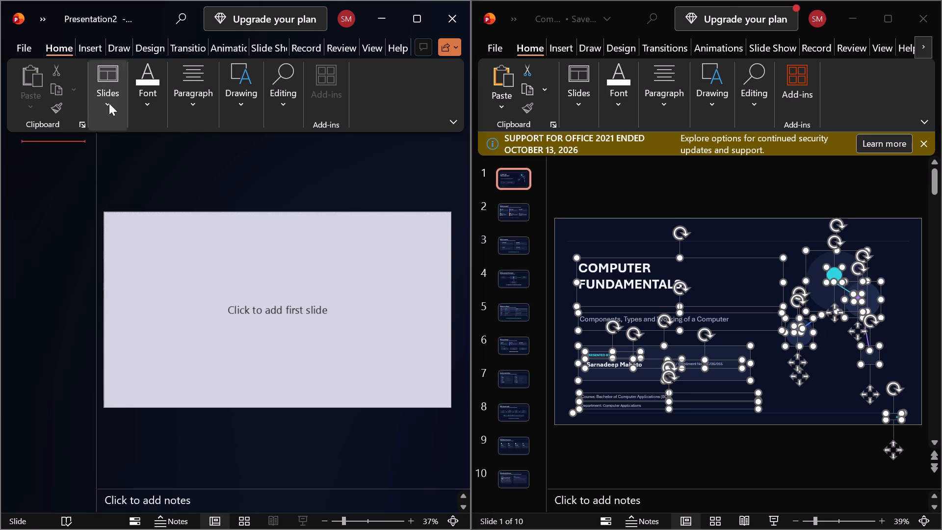
left_click(109, 103)
left_click(106, 172)
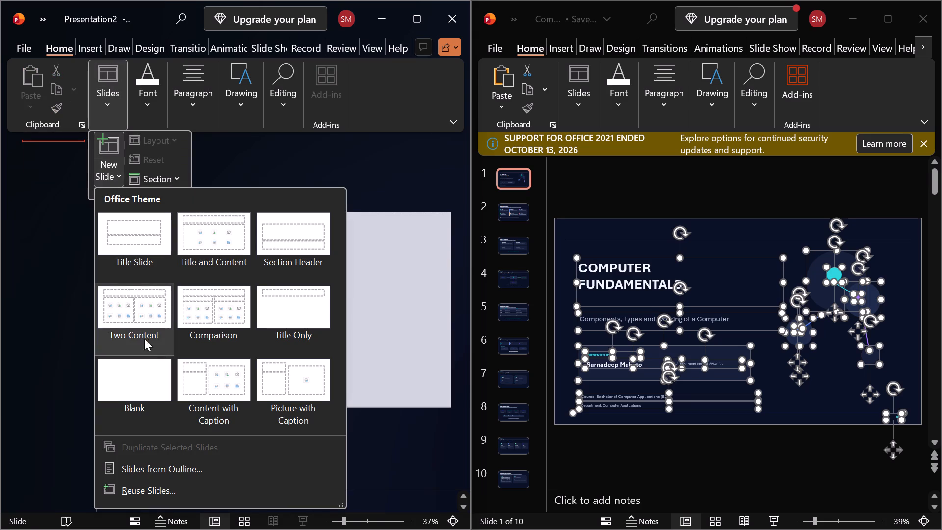
left_click(126, 376)
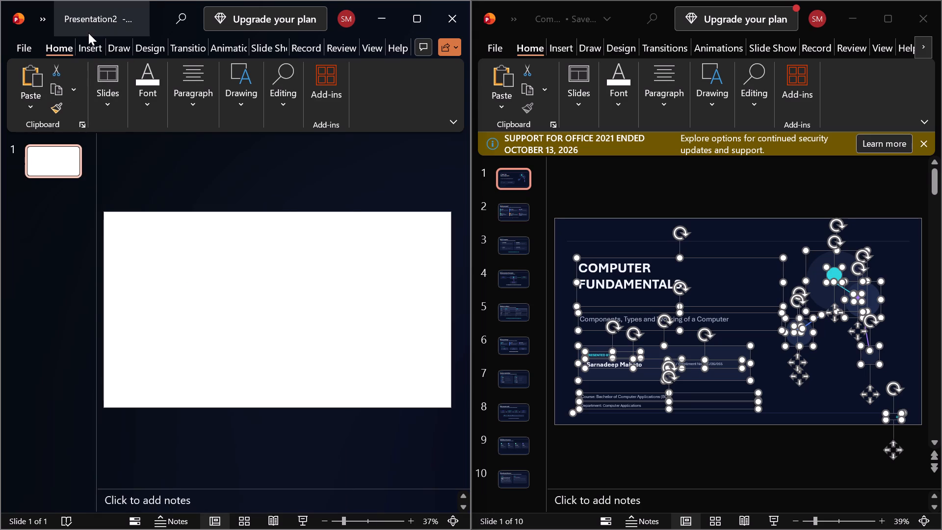
Apply the dark grey Modulo theme from the Office themes to the blank slide.
left_click(86, 50)
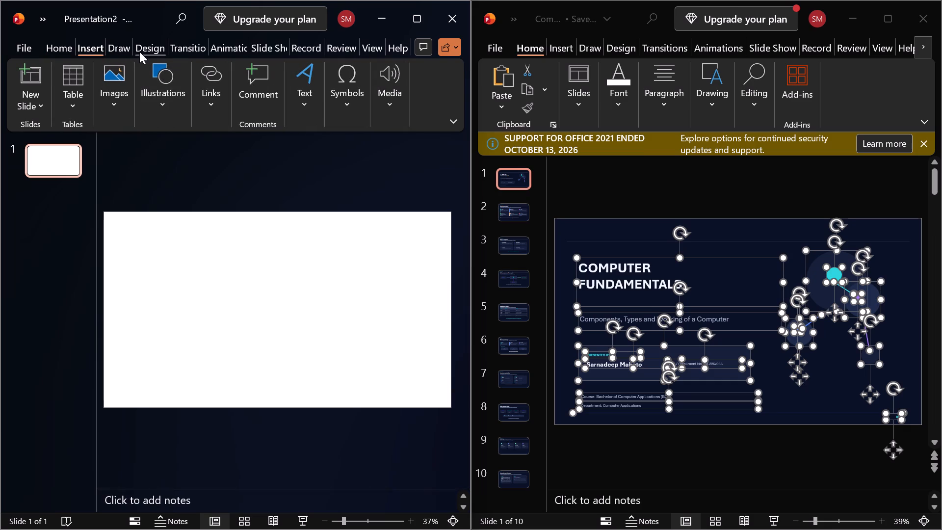
left_click(120, 48)
left_click(154, 48)
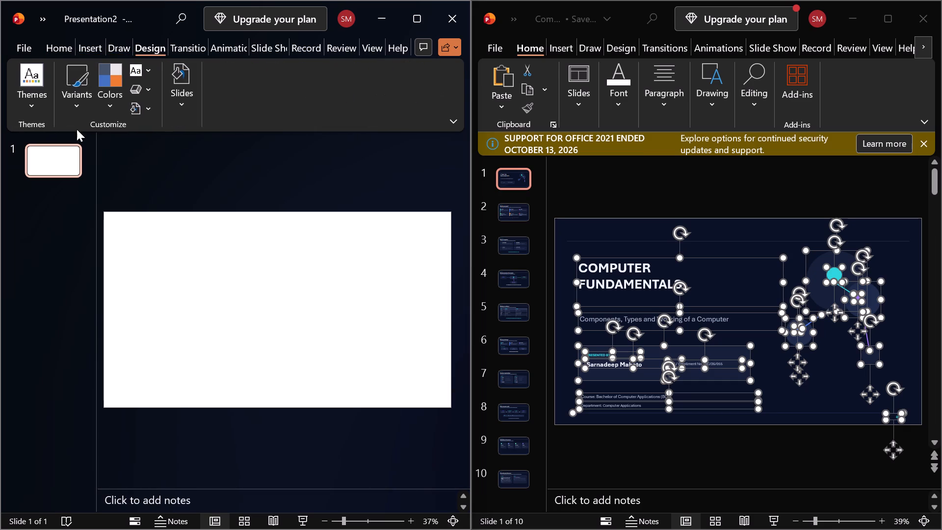
left_click(16, 94)
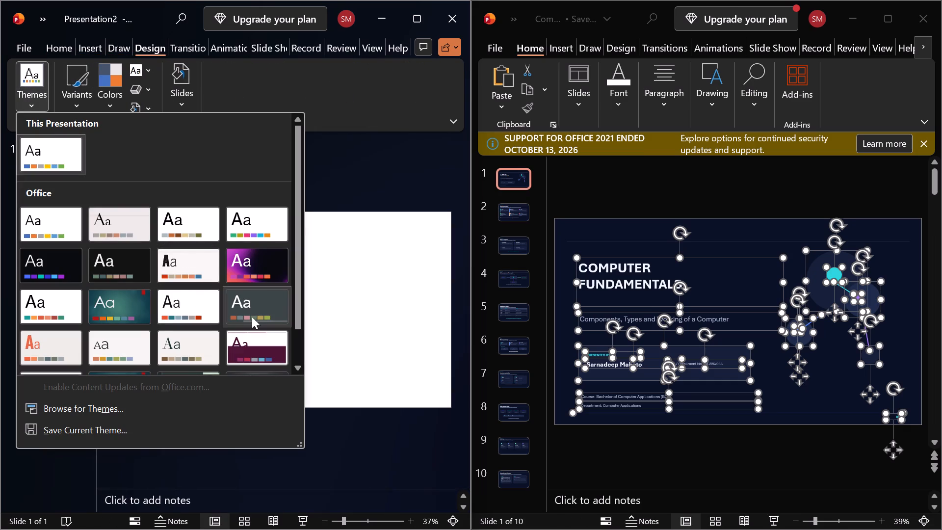
left_click(252, 317)
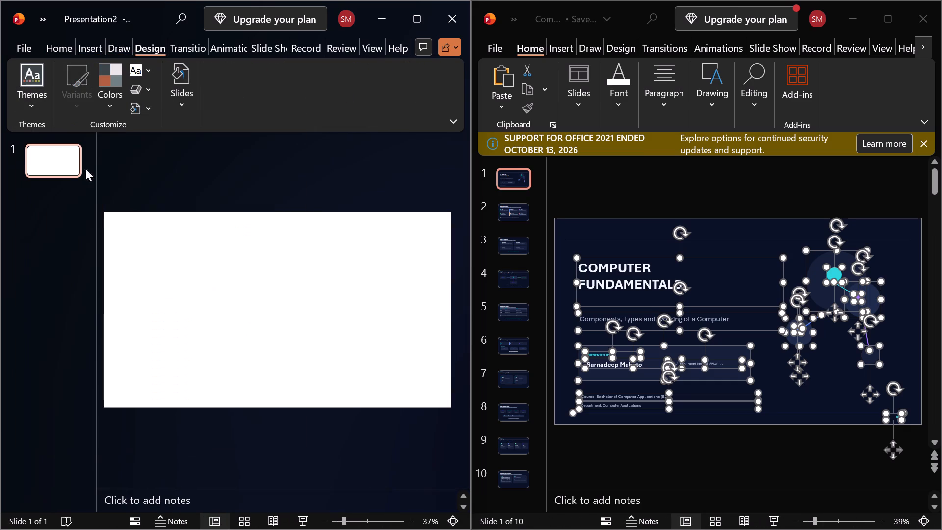
Look through the existing Computer Fundamentals deck, from its title slide to slide 7.
left_click(58, 42)
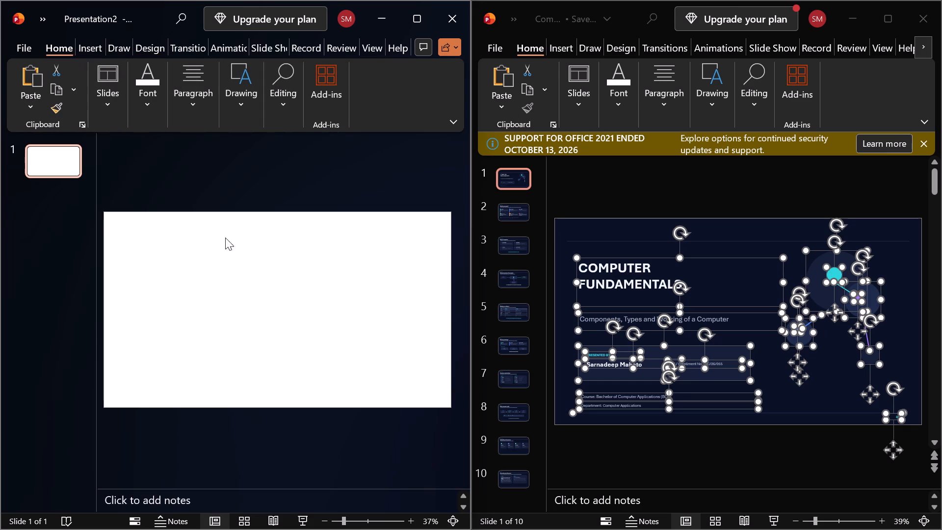
left_click(678, 281)
left_click(719, 271)
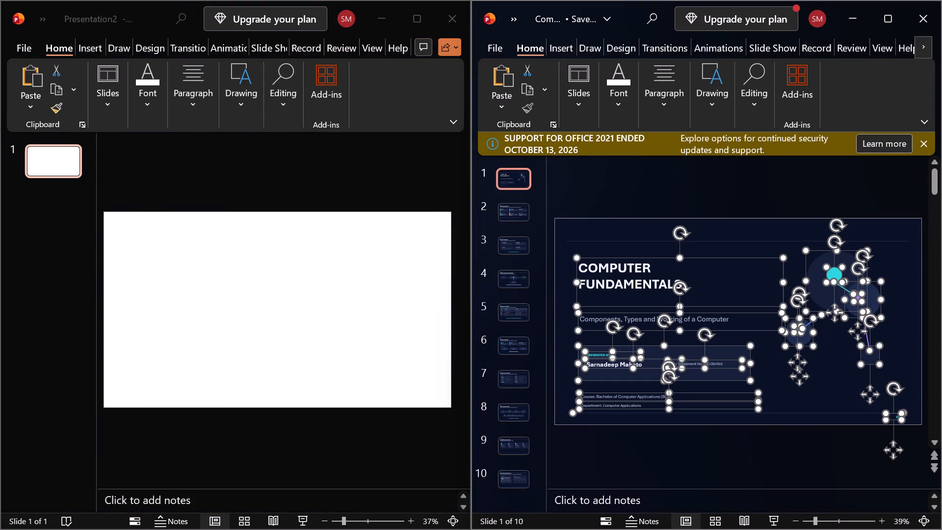
left_click(618, 272)
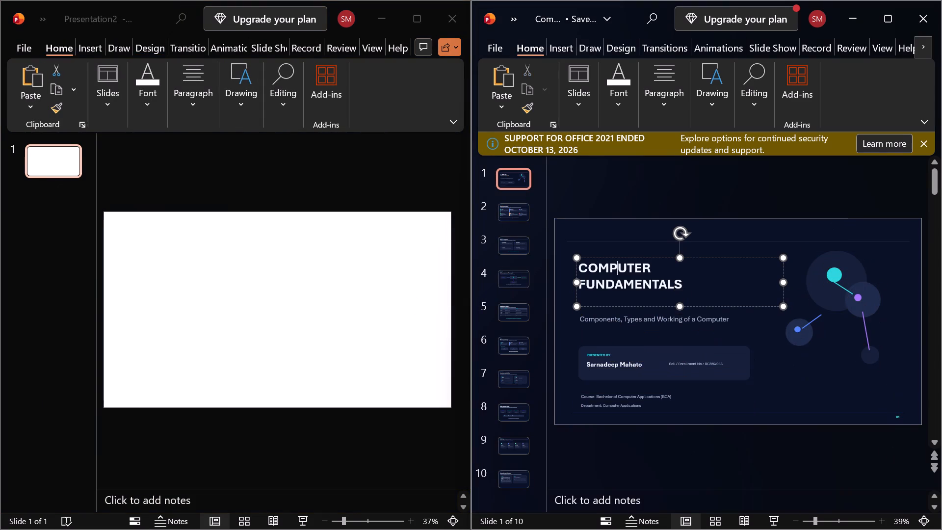
left_click(683, 287)
left_click(520, 206)
left_click(529, 258)
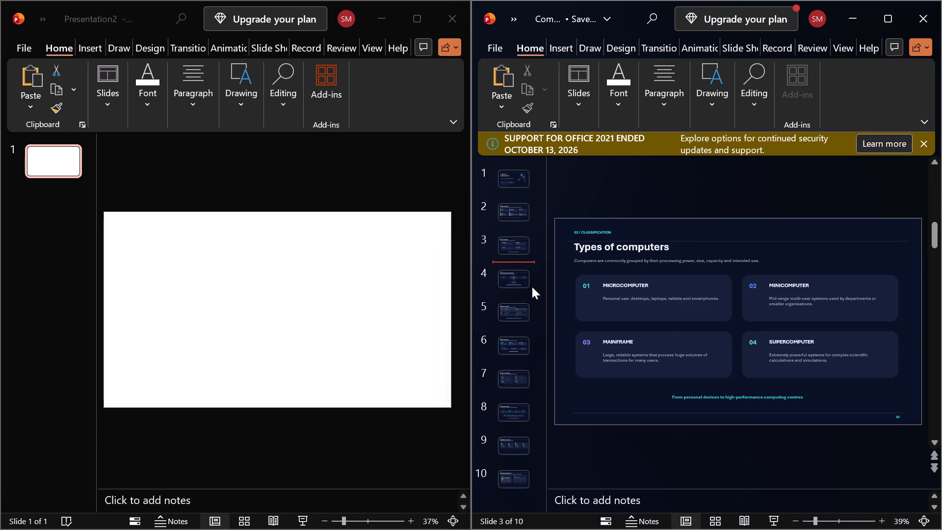
left_click(526, 284)
left_click(521, 308)
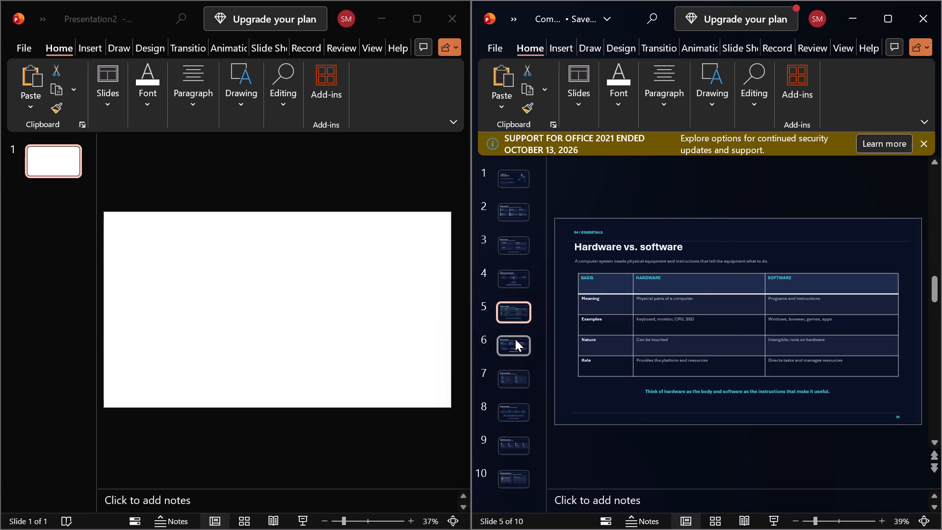
left_click(515, 339)
left_click(510, 369)
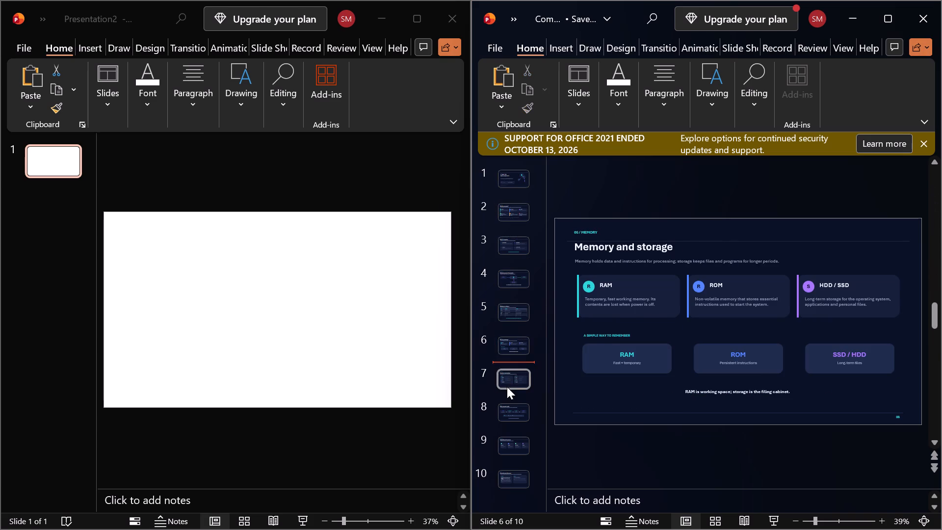
left_click(507, 387)
Close the new presentation without saving and maximize the existing Computer Fundamentals deck.
left_click(450, 23)
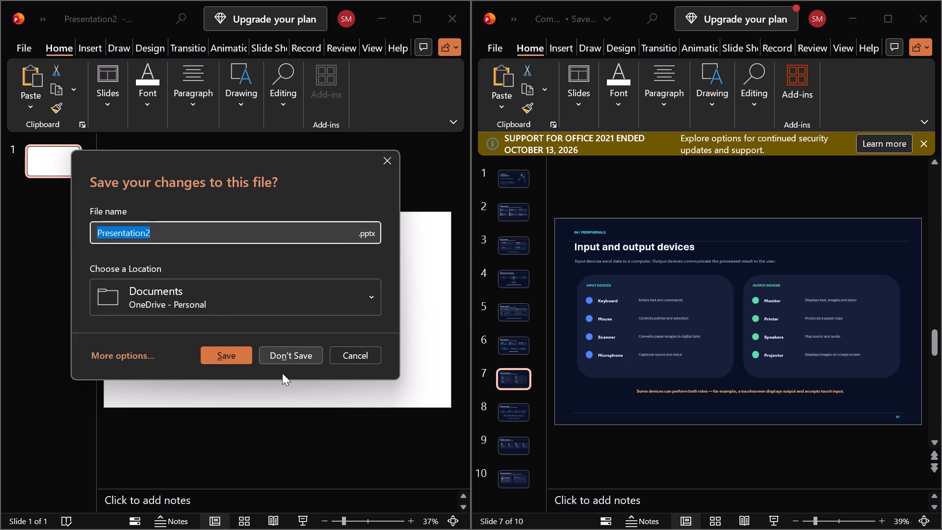
left_click(280, 352)
left_click(889, 7)
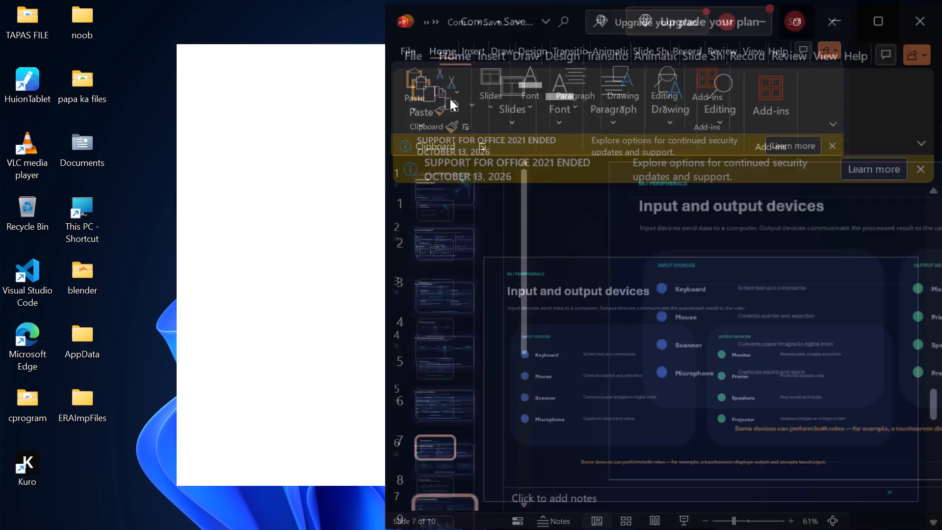
On the title slide, delete the teal dot and the two large overlapping dark circles from the network graphic.
scroll(185, 368, "up", 2)
scroll(89, 315, "up", 2)
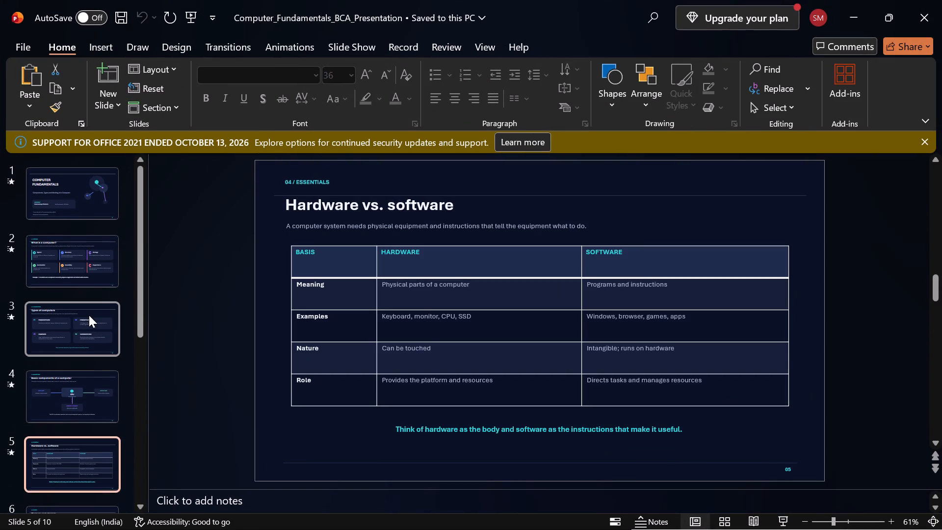
scroll(89, 315, "up", 5)
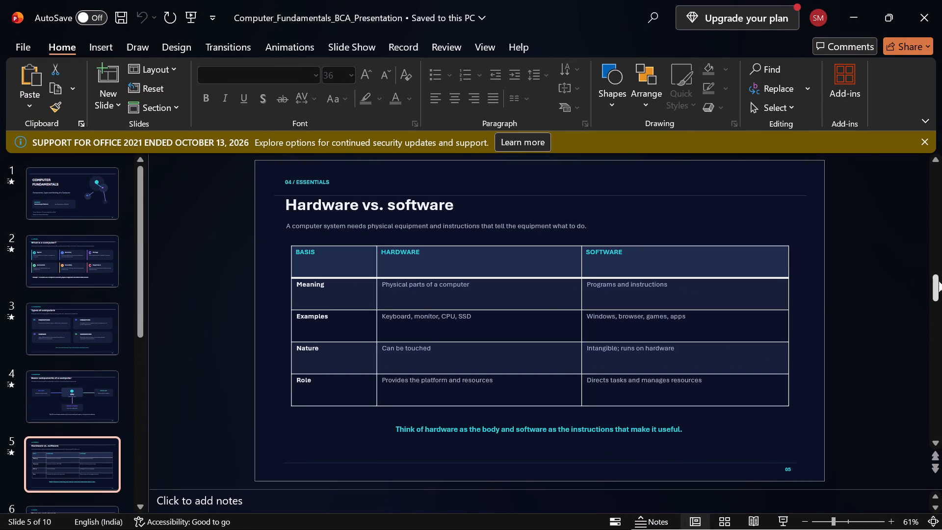
left_click_drag(939, 281, 940, 134)
left_click(519, 235)
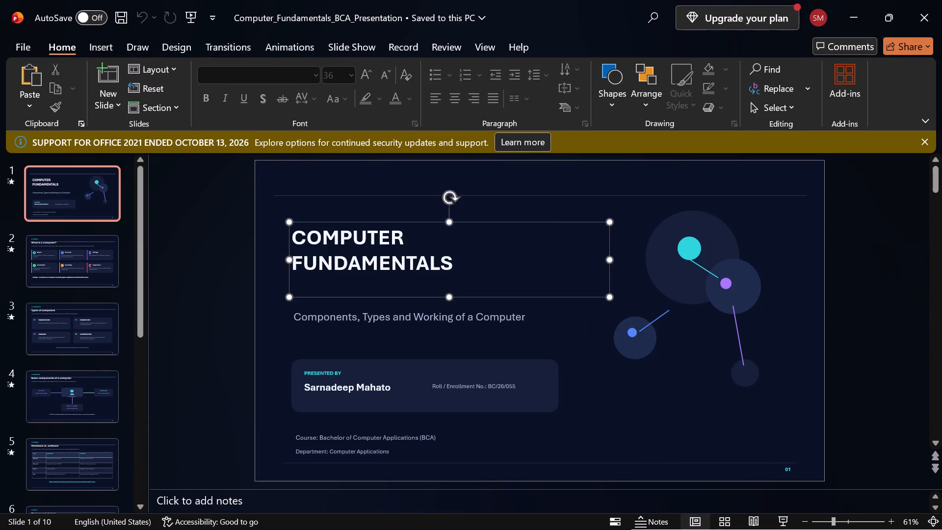
left_click(568, 177)
left_click_drag(567, 174, 580, 235)
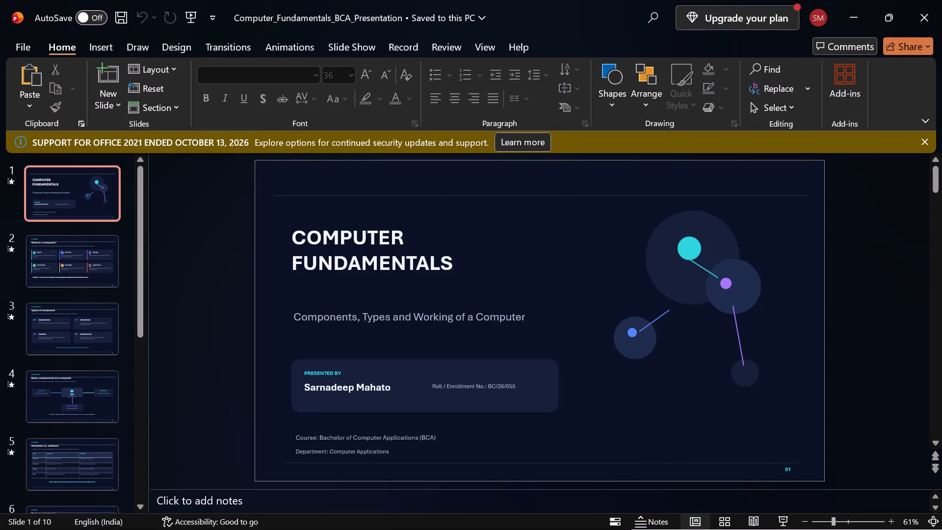
left_click(534, 240)
left_click(676, 163)
left_click(678, 177)
left_click_drag(682, 177, 663, 187)
left_click(699, 242)
key("Delete")
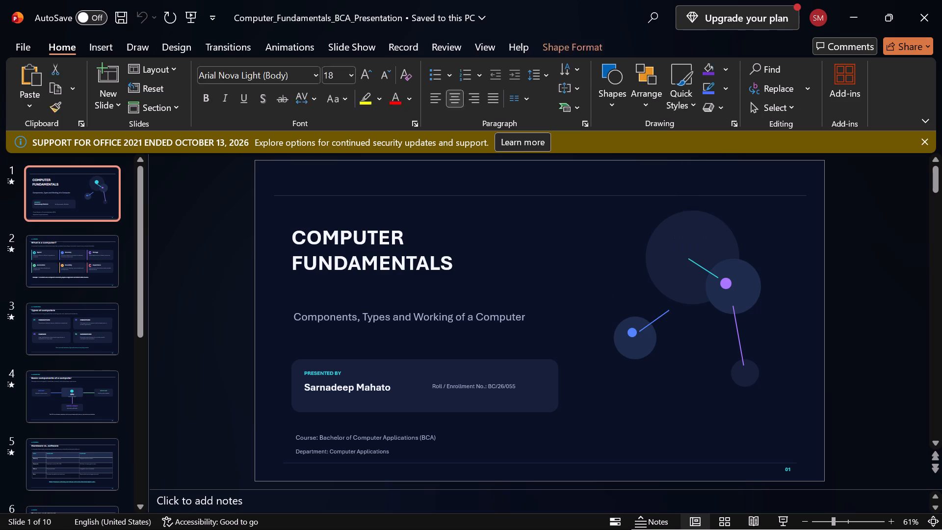
left_click(721, 243)
key("Delete")
left_click(721, 257)
left_click(727, 267)
key("Delete")
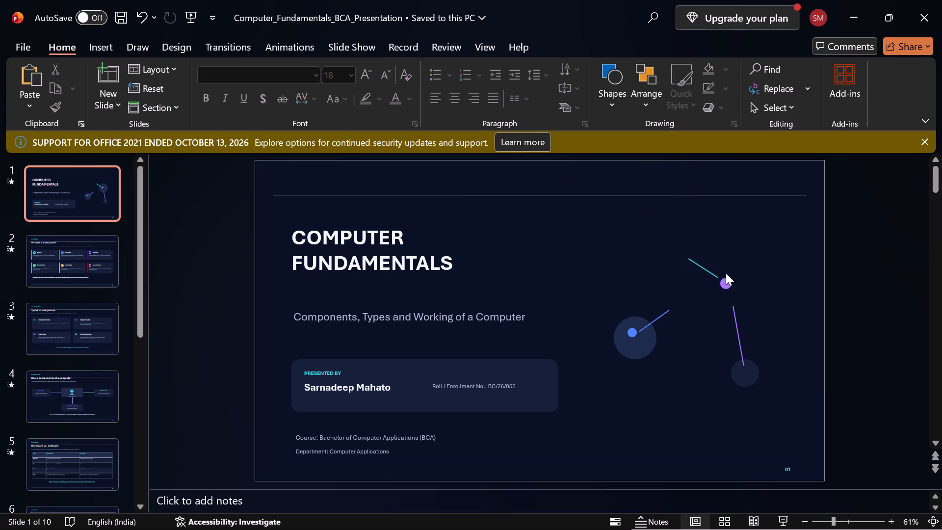
Delete the network graphic's teal, purple and blue connecting lines and its purple and blue dots.
left_click(708, 268)
key("Delete")
left_click(727, 279)
key("Delete")
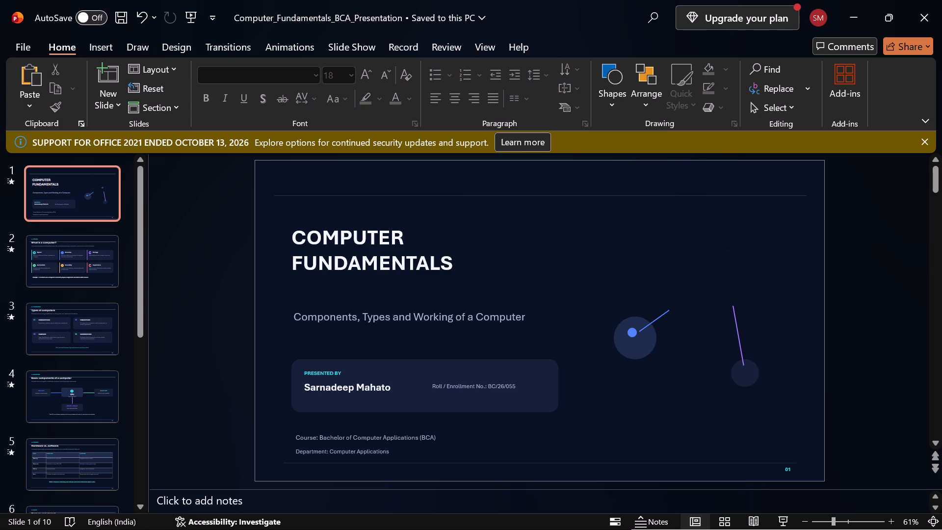
left_click(739, 340)
key("Delete")
left_click(659, 315)
key("Delete")
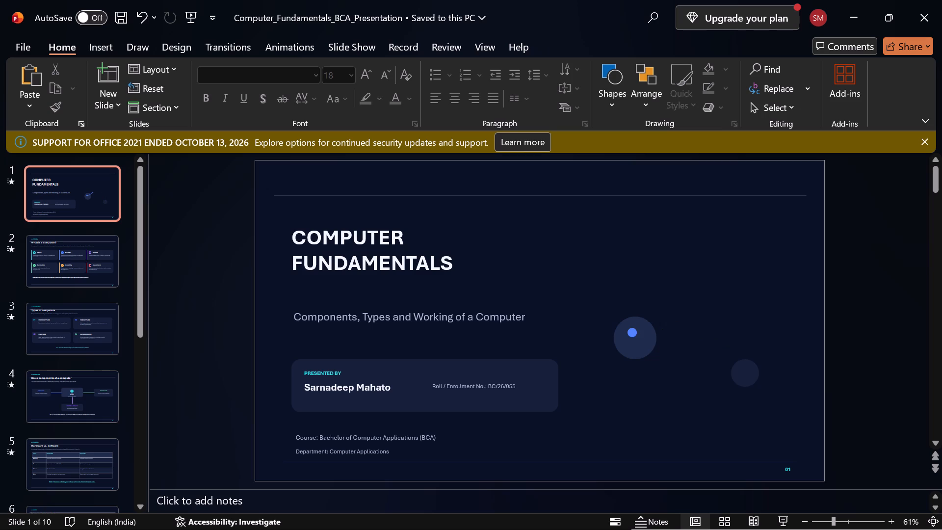
left_click(632, 331)
key("Delete")
Move the two remaining dark circles on the title slide up and closer together, beside the subtitle.
left_click(754, 372)
left_click_drag(749, 373, 740, 373)
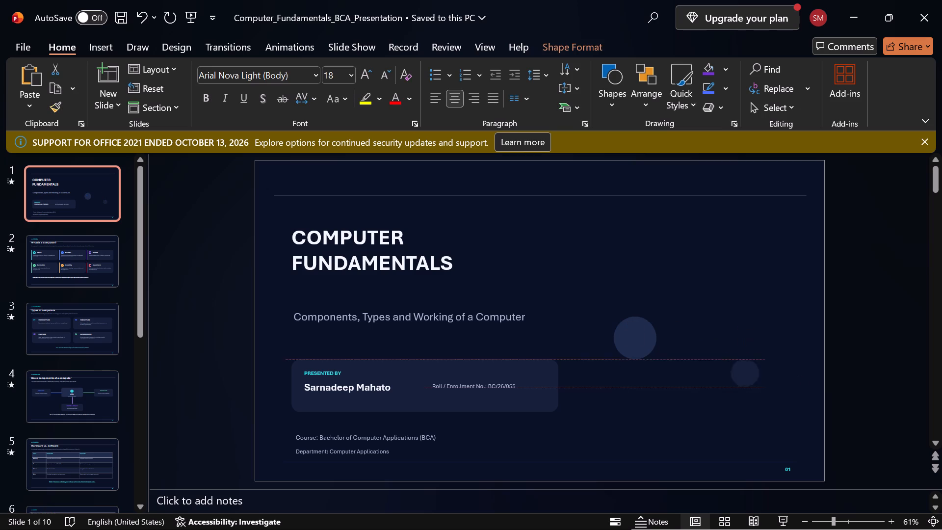
left_click_drag(740, 373, 681, 284)
left_click_drag(648, 341, 652, 319)
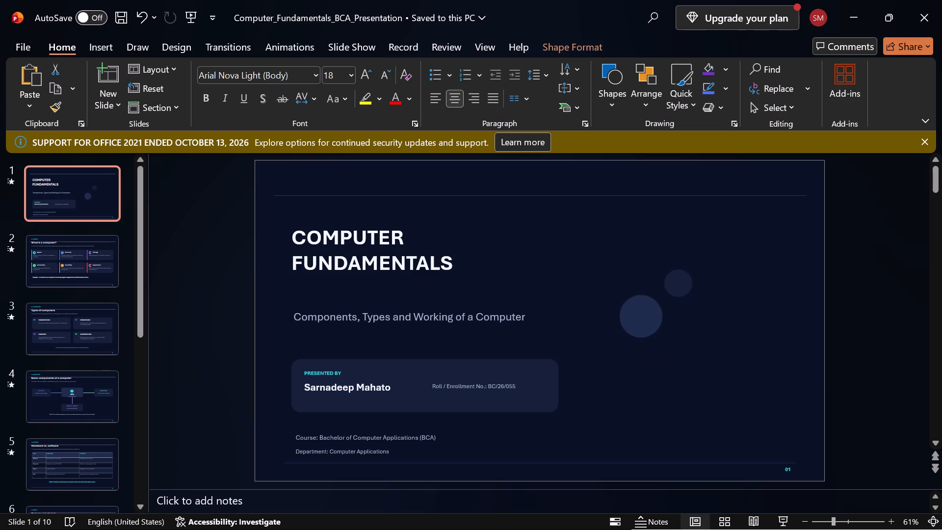
left_click_drag(652, 319, 652, 319)
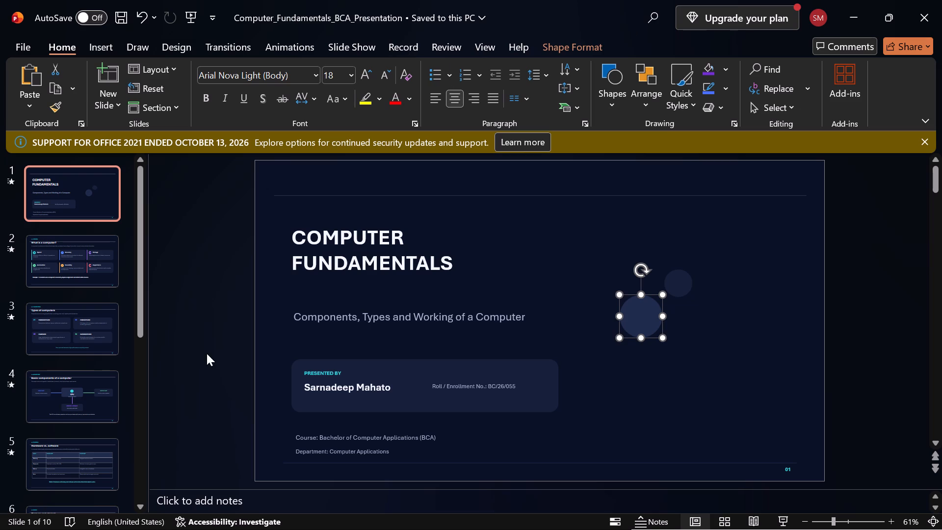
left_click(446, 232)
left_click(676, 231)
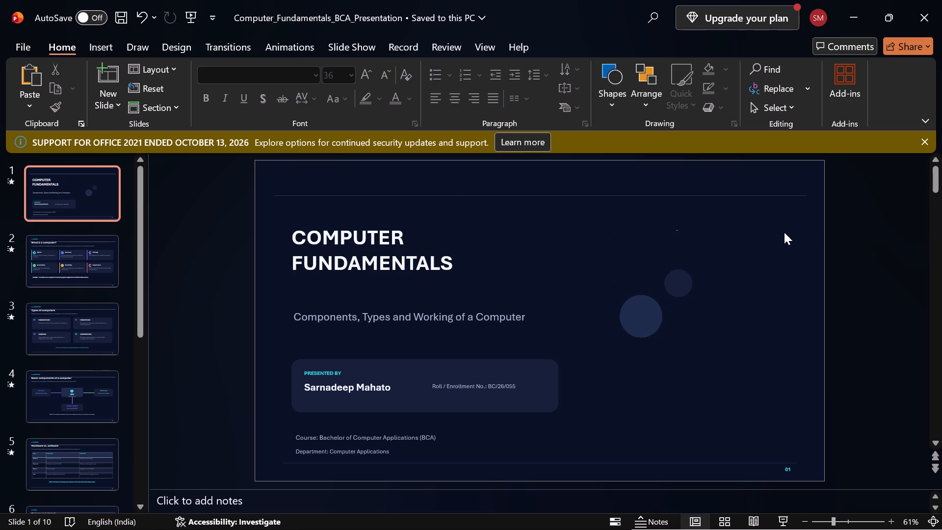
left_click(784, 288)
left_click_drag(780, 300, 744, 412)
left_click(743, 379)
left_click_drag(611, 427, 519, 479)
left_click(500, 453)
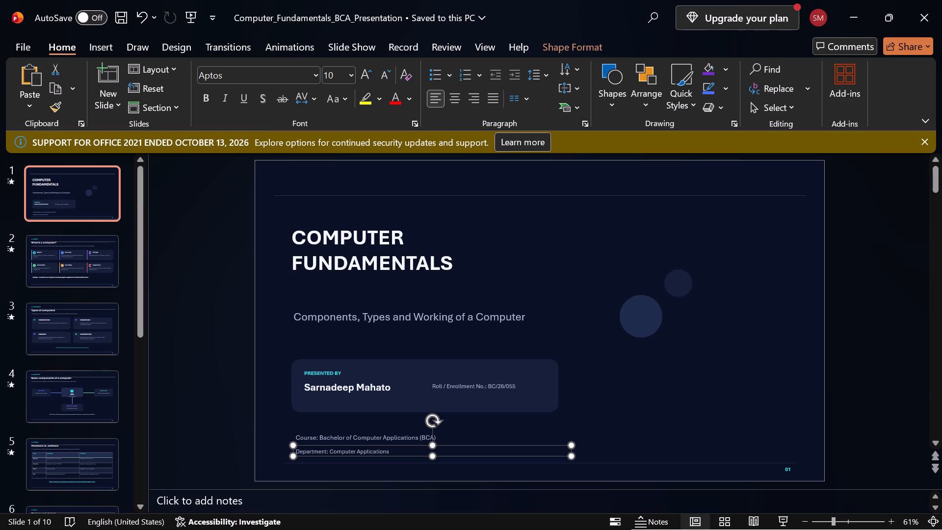
Dismiss the Office 2021 end-of-support notice.
left_click(923, 141)
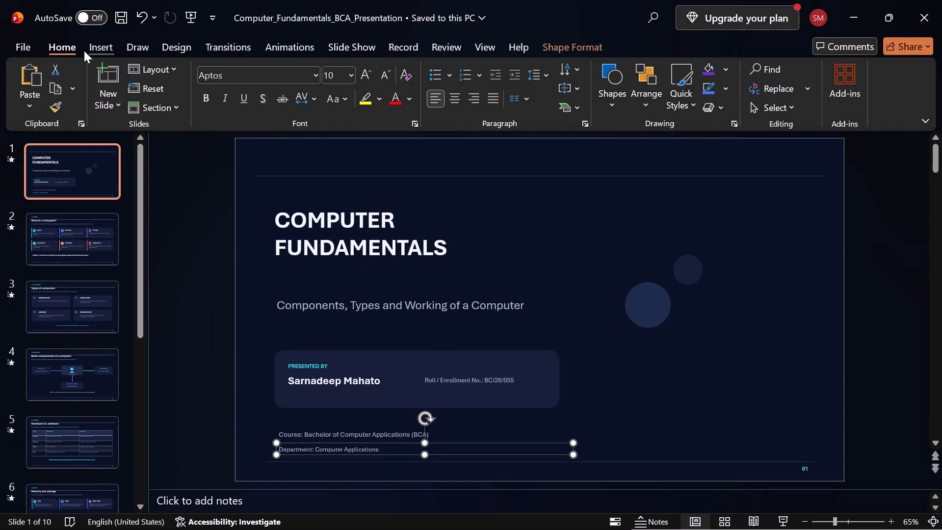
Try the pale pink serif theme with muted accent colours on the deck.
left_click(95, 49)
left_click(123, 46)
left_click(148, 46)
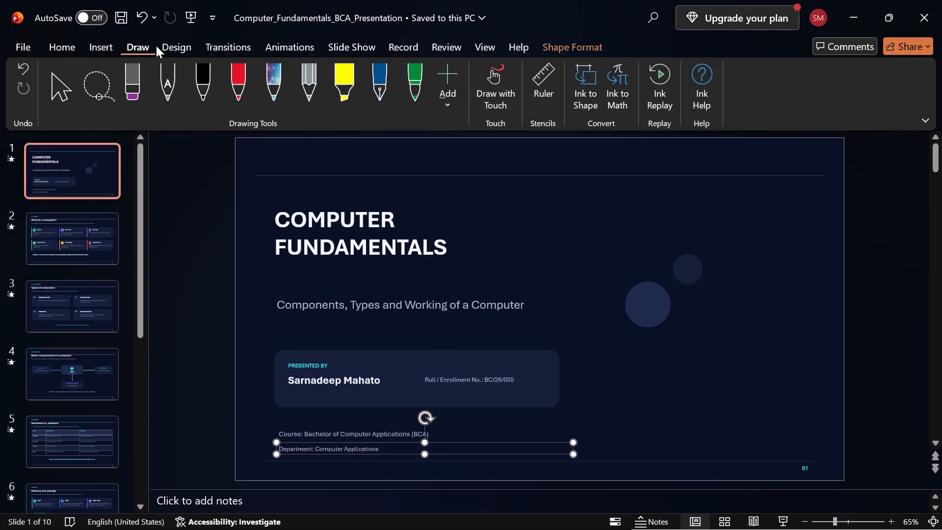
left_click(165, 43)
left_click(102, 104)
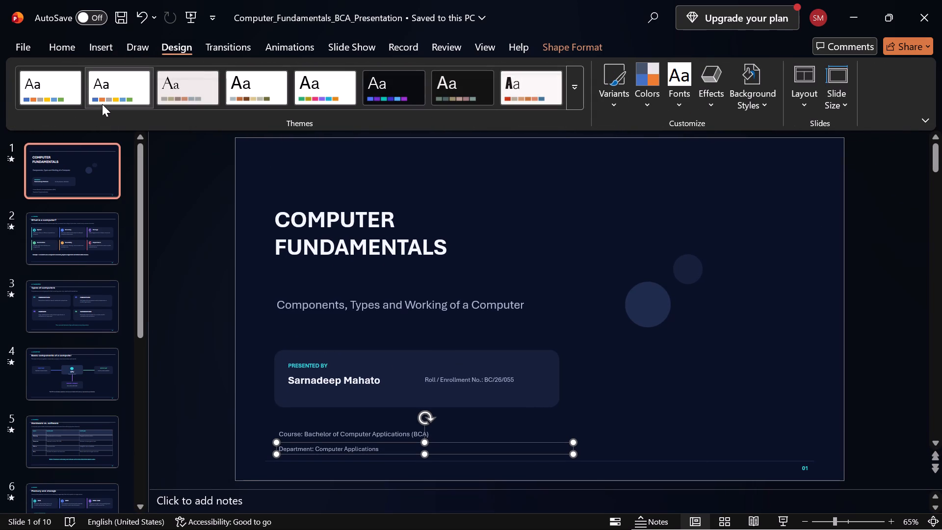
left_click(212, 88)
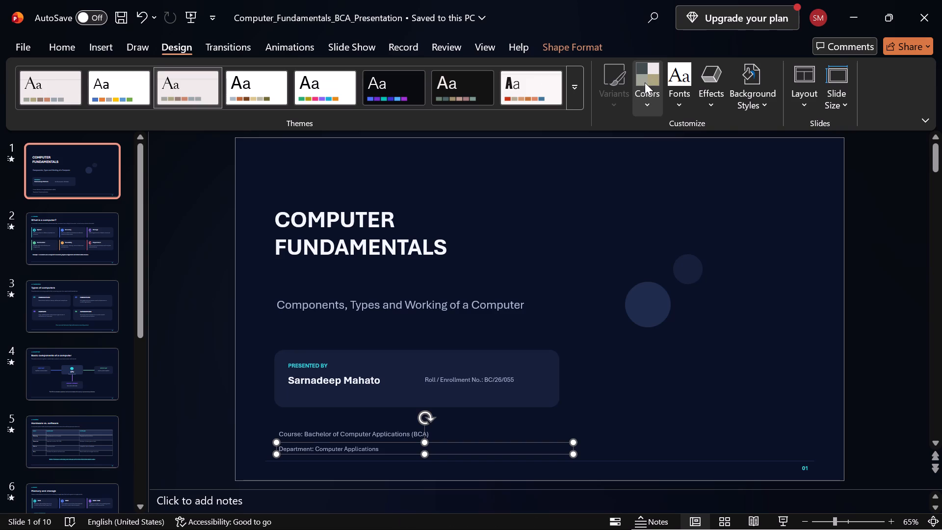
Apply the black theme with blue and purple accent colours to the deck.
left_click(379, 93)
left_click(622, 97)
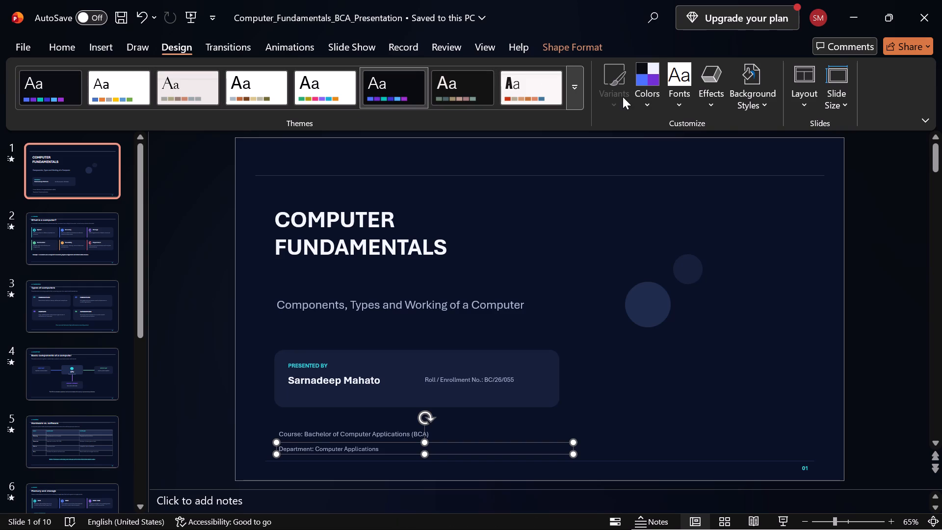
left_click(799, 106)
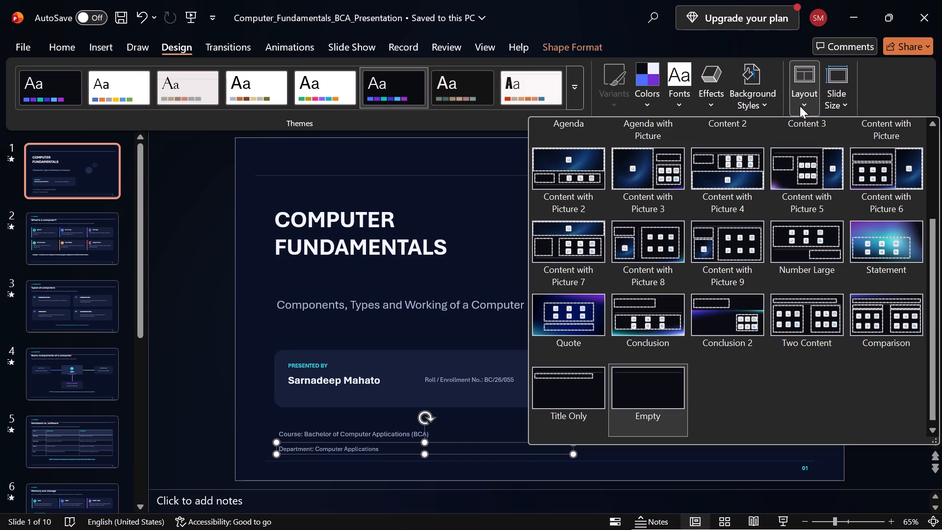
left_click(800, 106)
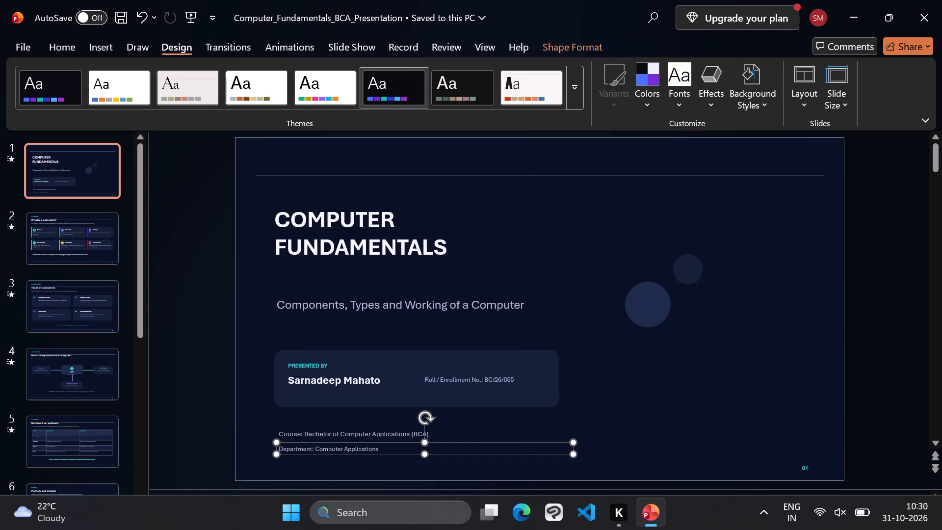
Search Windows for "dark", open the system-wide dark mode setting and set the colour mode to Light.
left_click(395, 510)
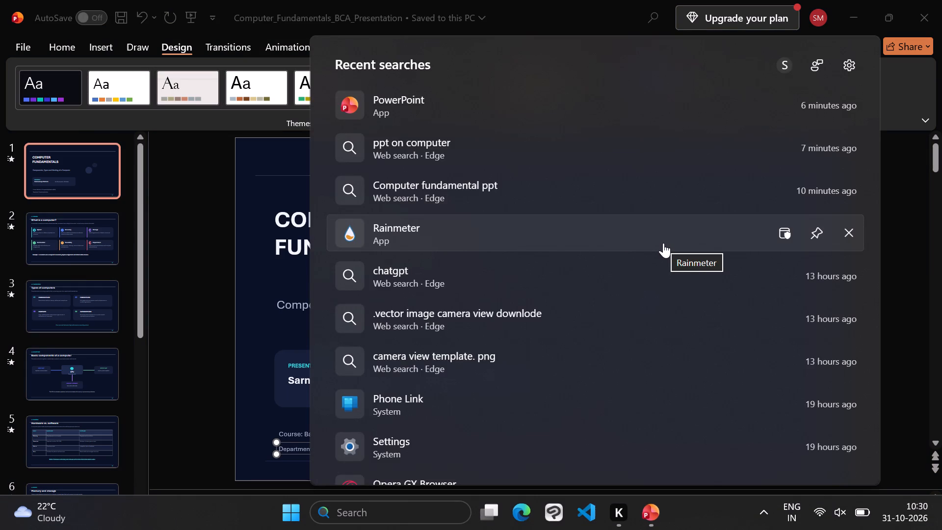
type("dar")
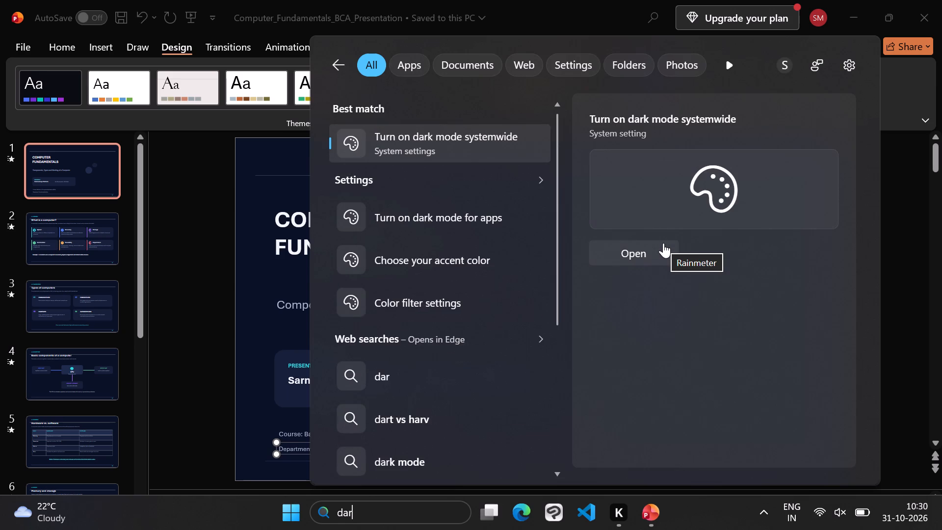
key("k")
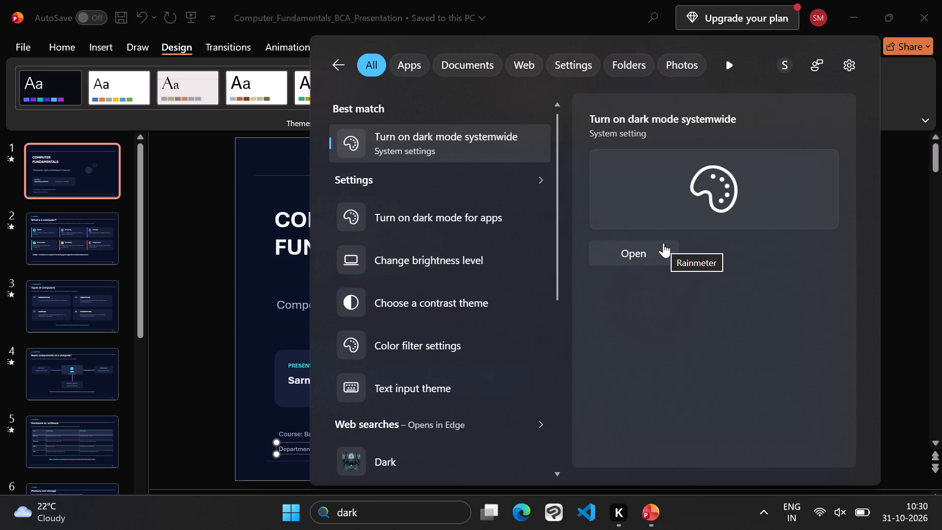
left_click(652, 265)
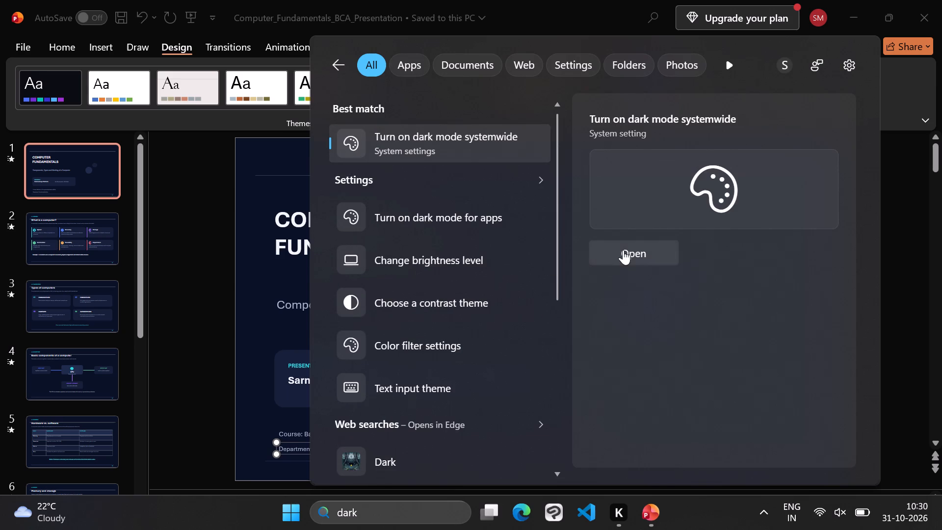
left_click(623, 250)
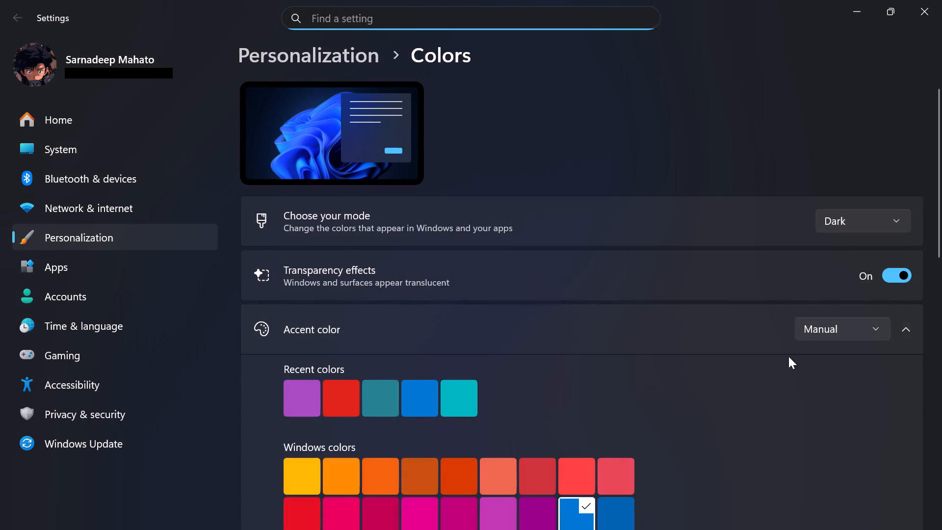
left_click(845, 224)
left_click(837, 189)
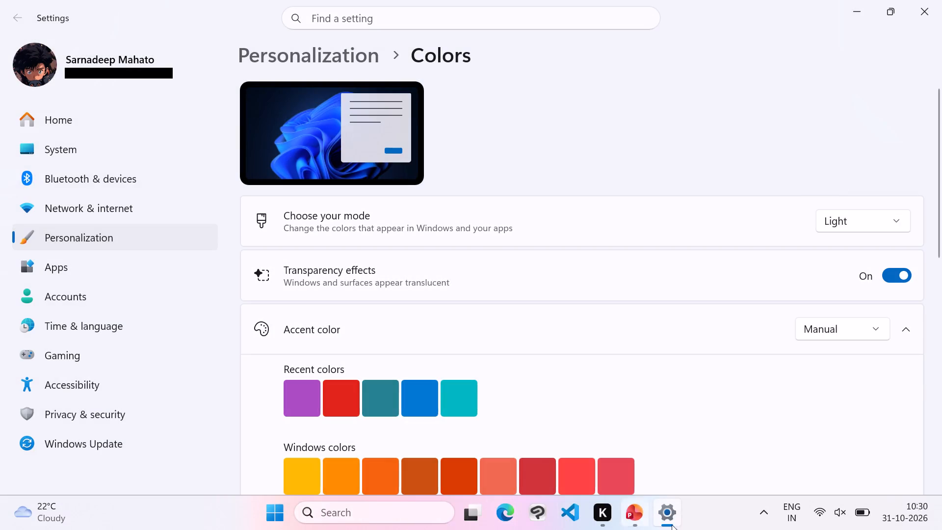
Switch back to PowerPoint and select the subtitle text box on the title slide.
left_click(632, 521)
left_click(577, 317)
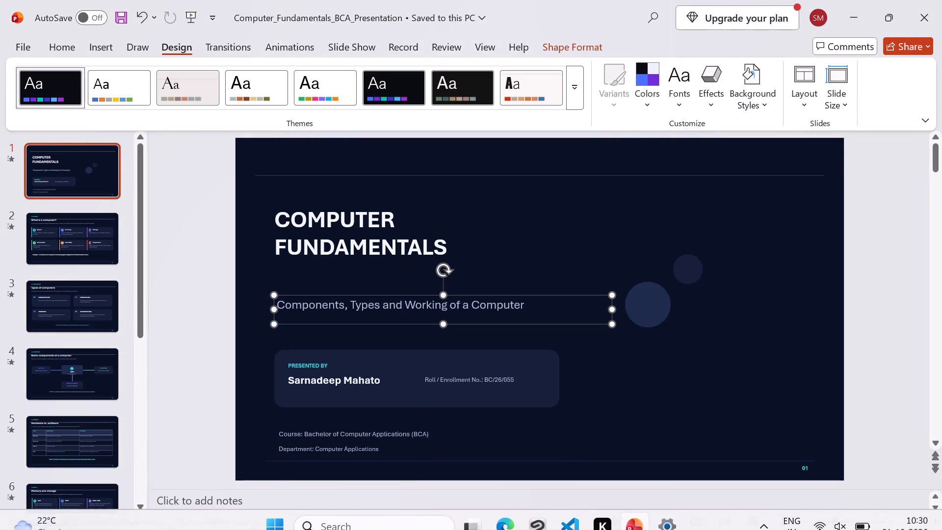
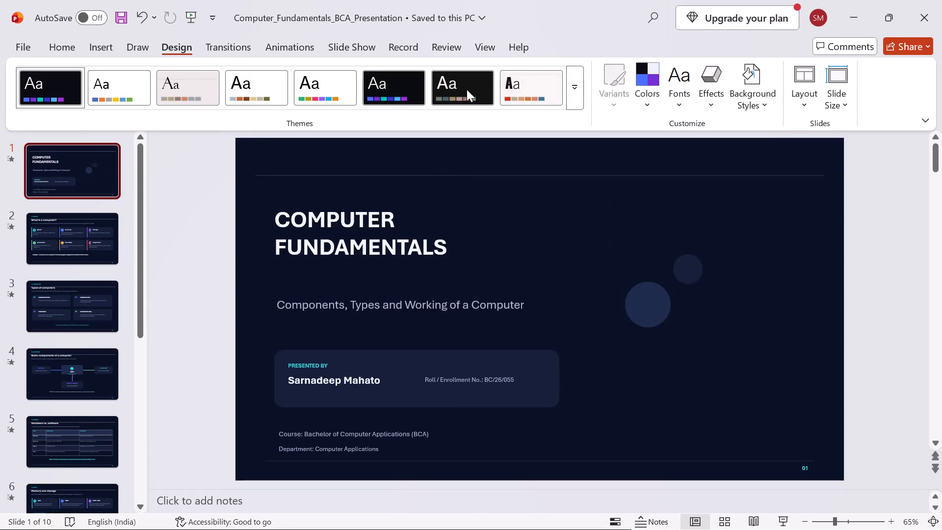
Try other themes on the deck and settle on the plain white theme with blue, orange and yellow accent colours.
left_click(520, 84)
left_click(421, 87)
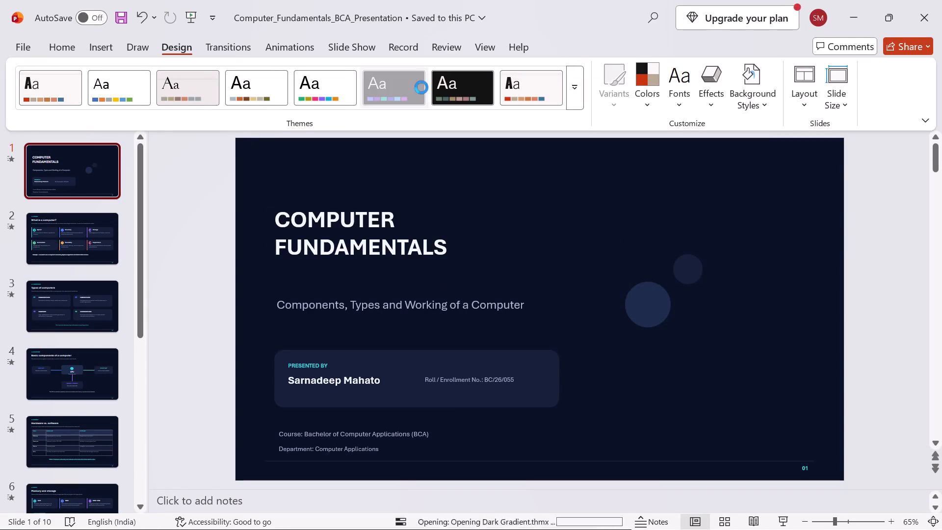
left_click(275, 80)
left_click(168, 94)
left_click(123, 104)
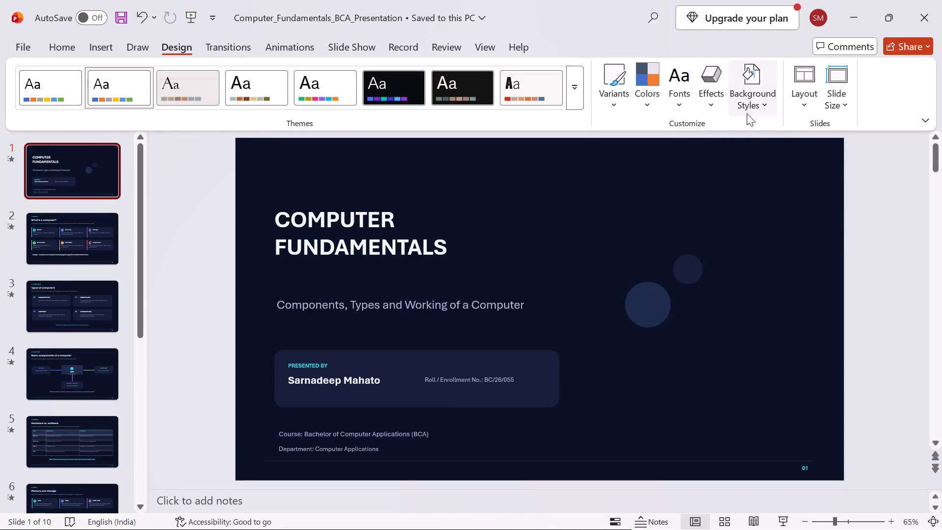
Apply the solid dark slate-blue background style to the slides.
left_click(766, 113)
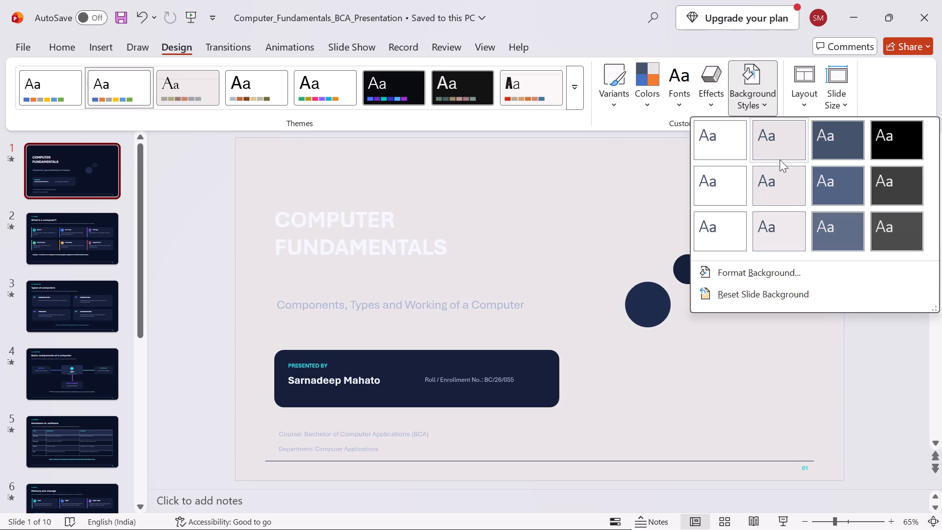
left_click(835, 157)
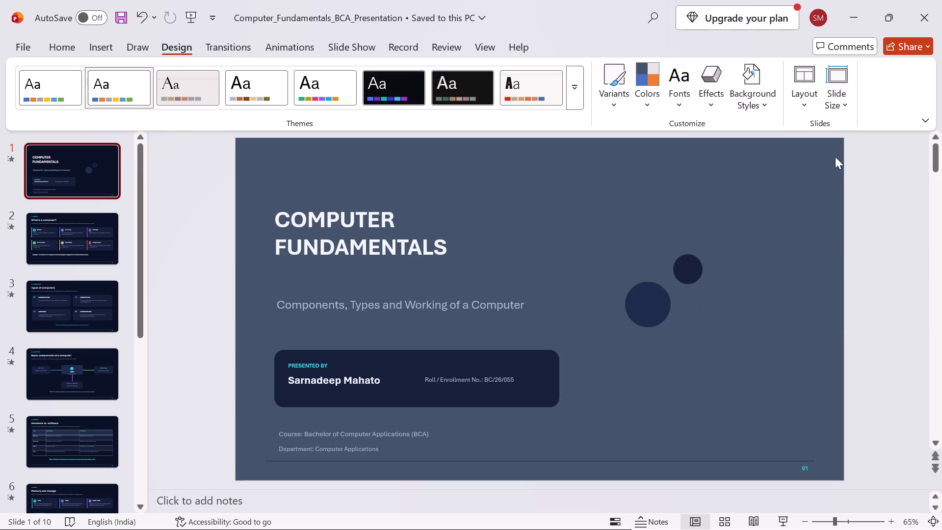
Switch to Windows Settings, set the colour mode to Dark and close Settings to return to PowerPoint.
left_click(664, 522)
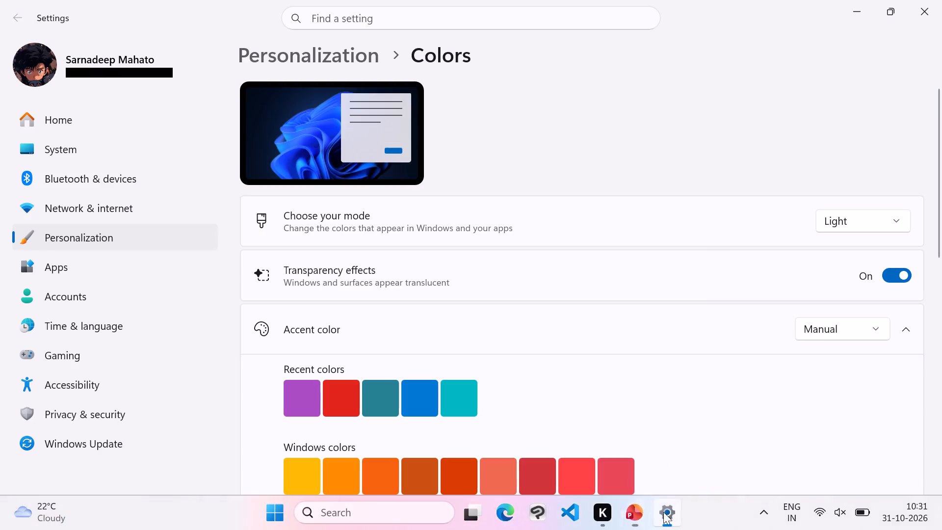
left_click(874, 226)
left_click(849, 243)
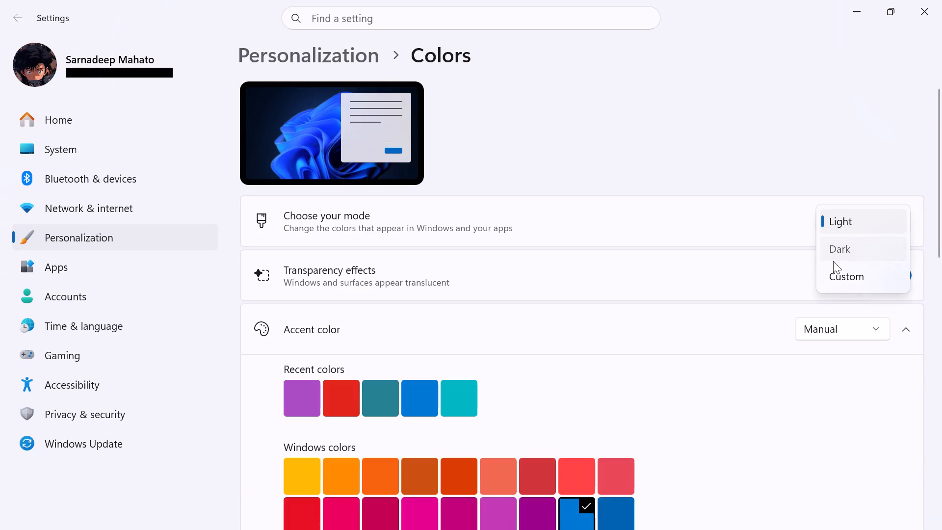
left_click(939, 0)
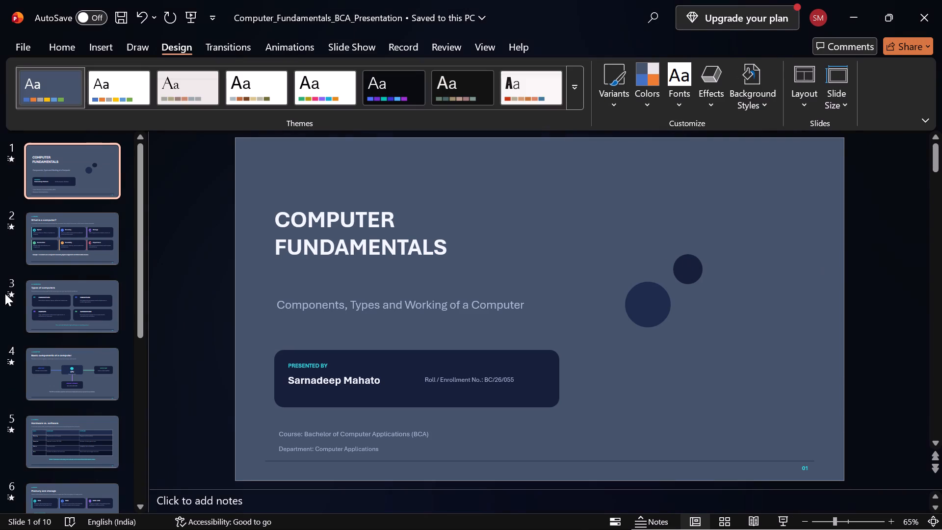
Remove the symbols inside the Speed and Automation circles on slide 2, keeping the coloured circles.
left_click(143, 229)
left_click(100, 240)
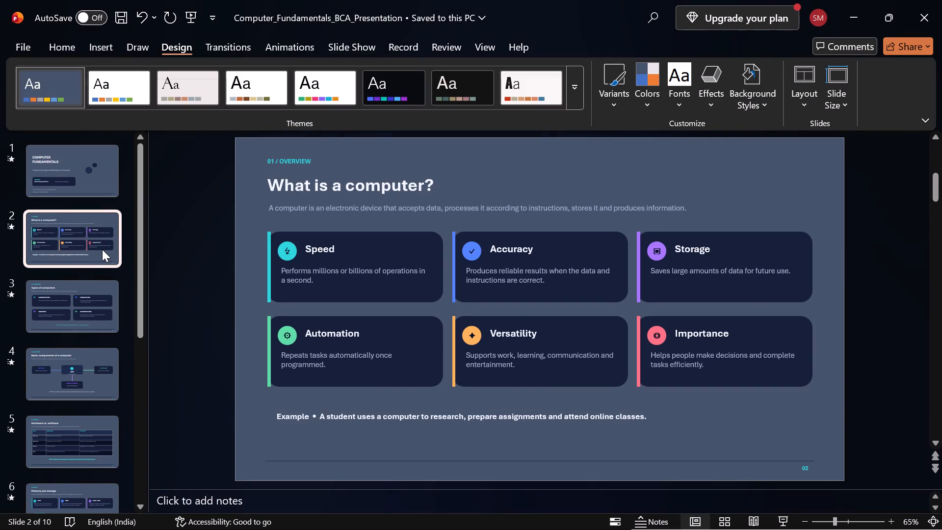
left_click(78, 315)
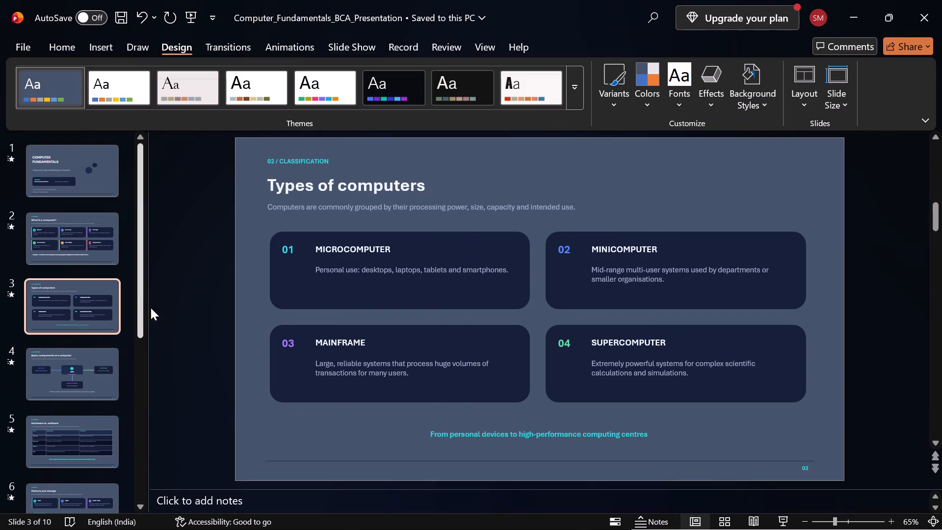
left_click(61, 243)
left_click(285, 250)
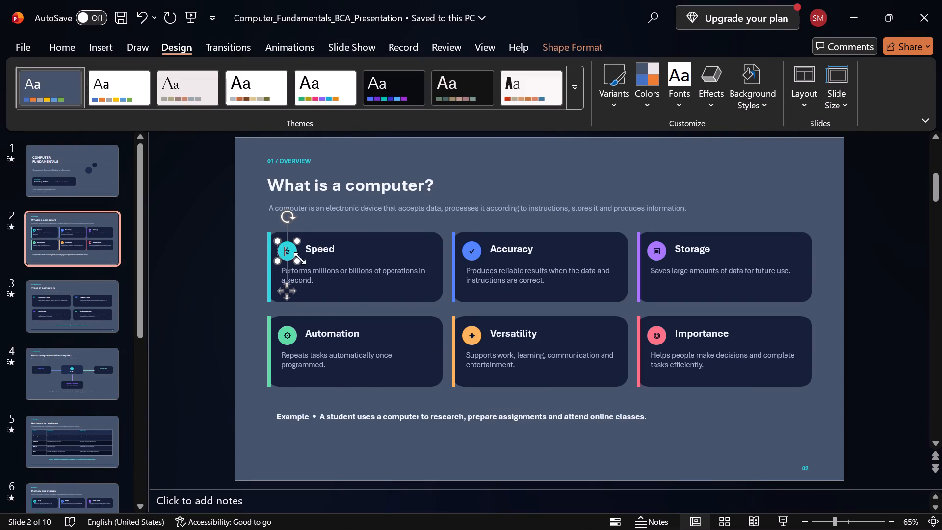
key("Delete")
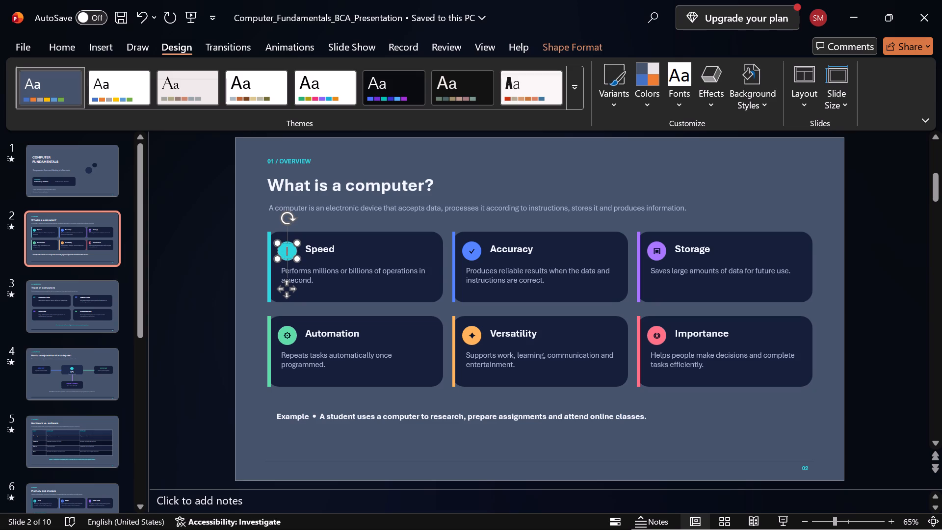
left_click(290, 248)
key("Delete")
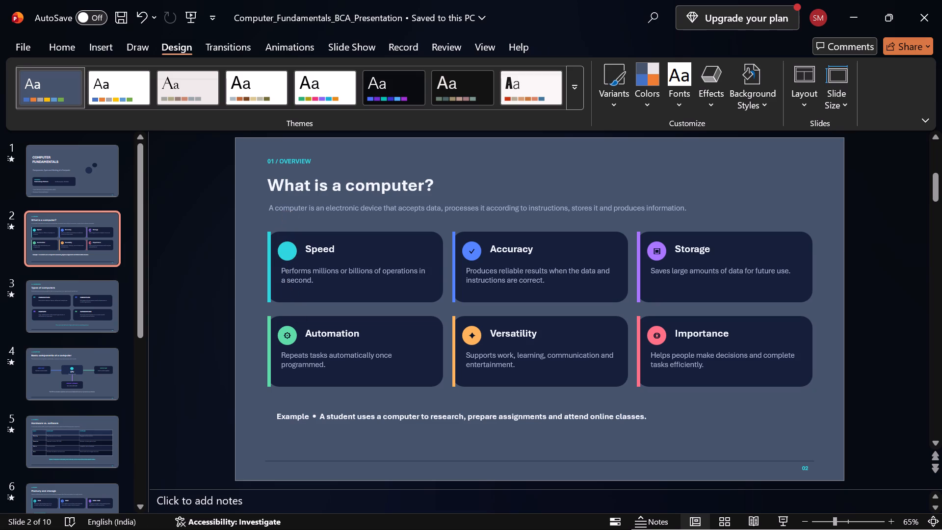
left_click(290, 330)
key("Delete")
key("BackSpace")
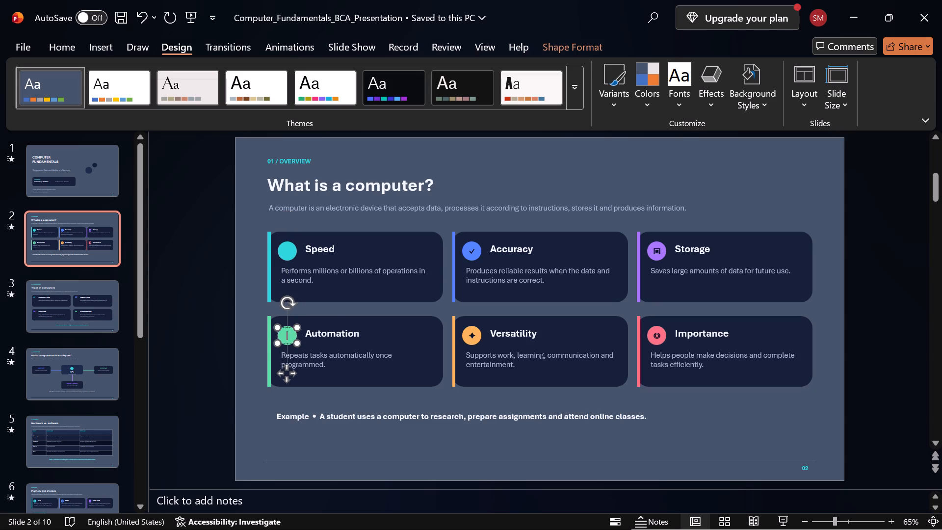
Remove the symbols inside the Accuracy, Versatility, Storage and Importance circles on slide 2, keeping the coloured circles.
left_click(479, 255)
key("BackSpace")
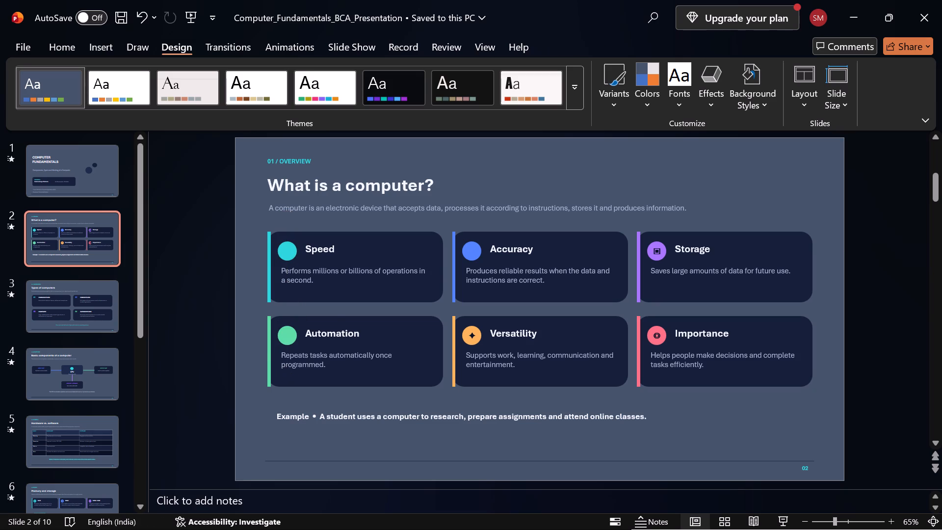
left_click(473, 324)
left_click(473, 333)
key("BackSpace")
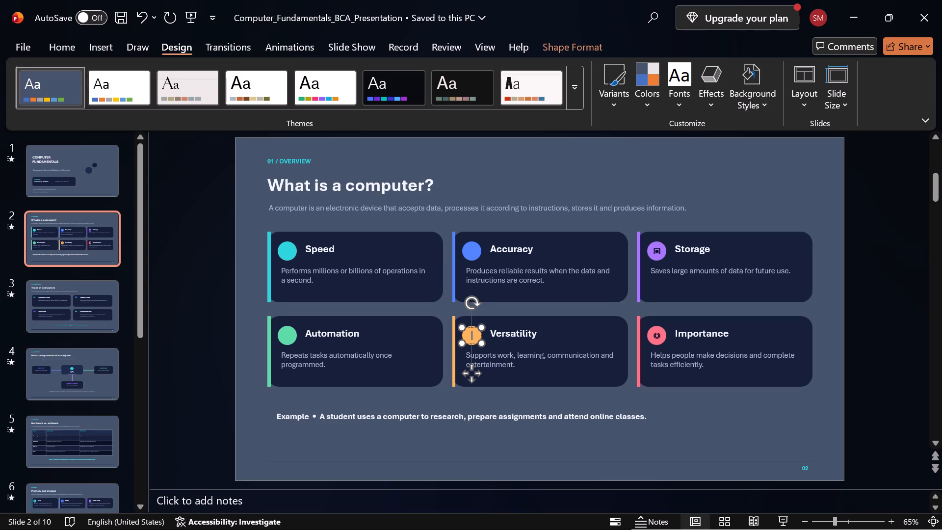
left_click(661, 251)
key("BackSpace")
left_click(658, 333)
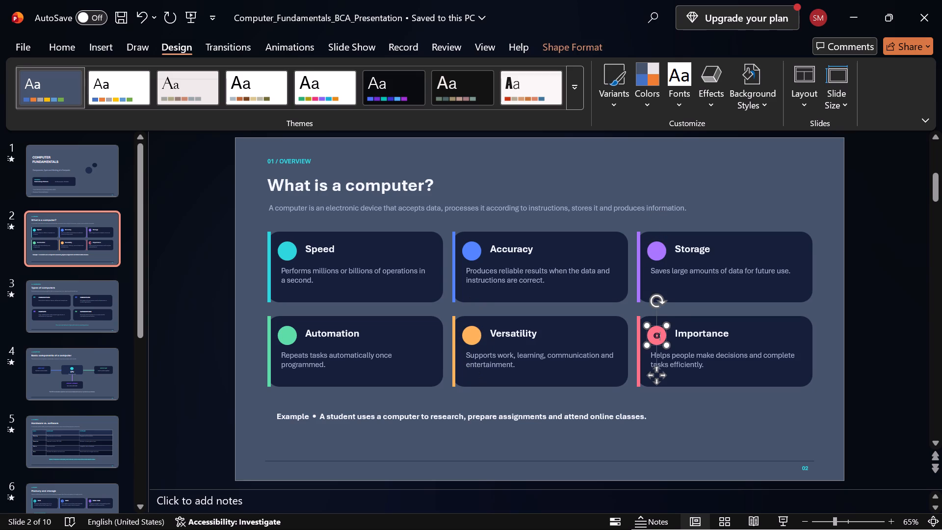
key("BackSpace")
Delete the Example sentence below the cards on slide 2 and save the presentation.
left_click(654, 432)
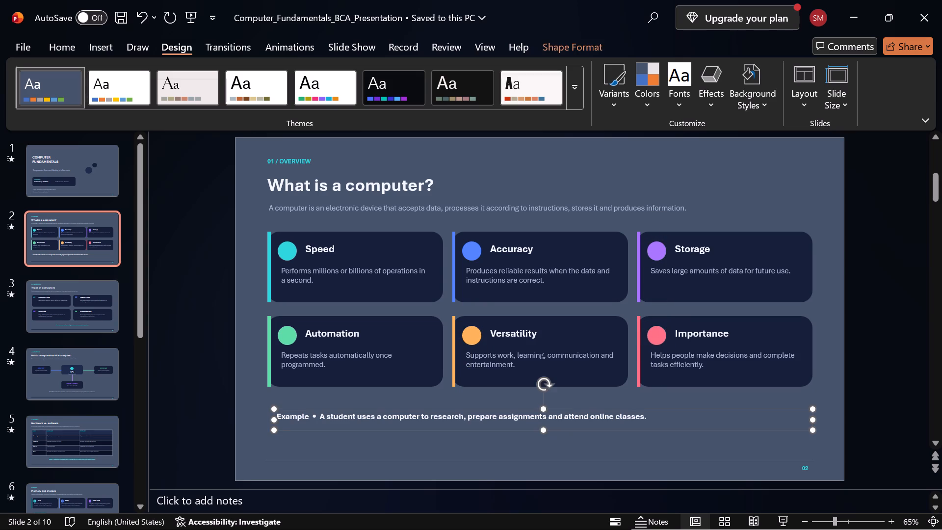
key("BackSpace")
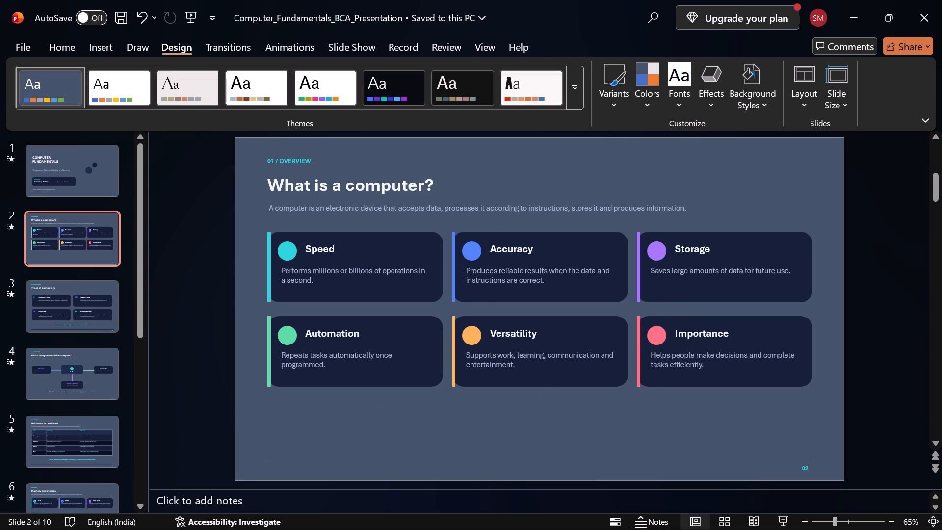
key("ctrl+s")
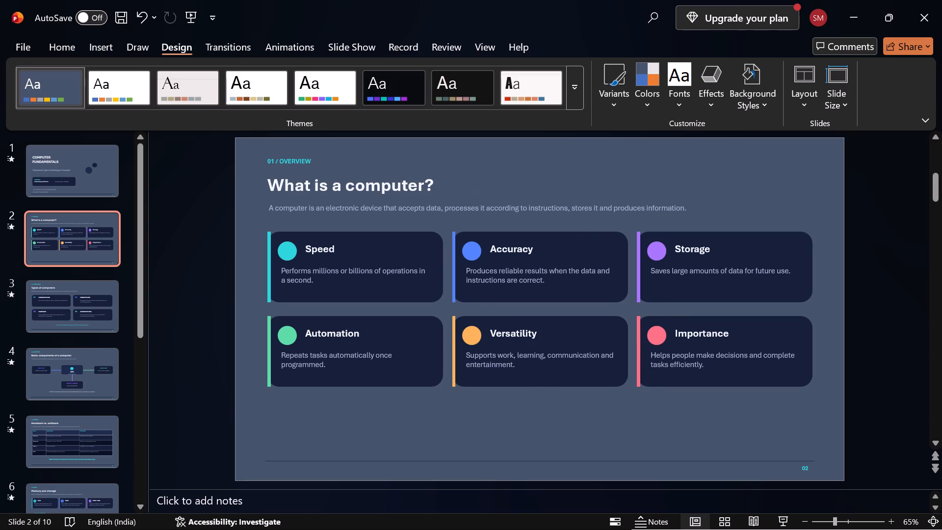
Delete the "01 / OVERVIEW" label above the title on slide 2.
left_click(298, 157)
key("BackSpace")
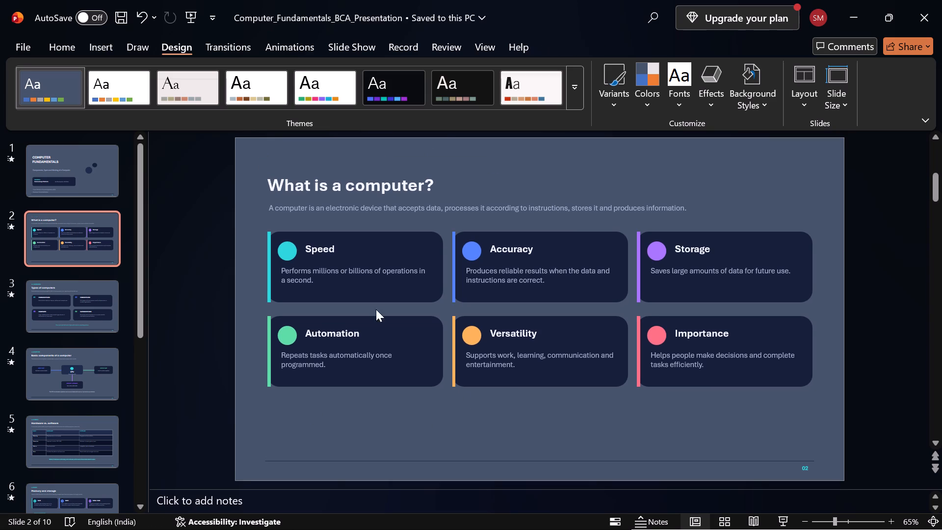
Delete the "02 / CLASSIFICATION" label and the "From personal devices to high-performance computing centres" line from slide 3.
left_click(92, 309)
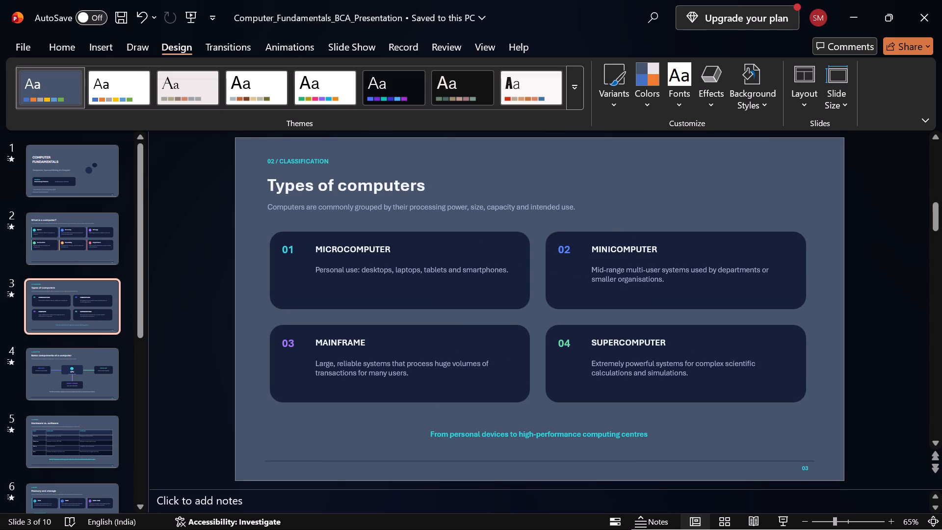
left_click(307, 160)
key("BackSpace")
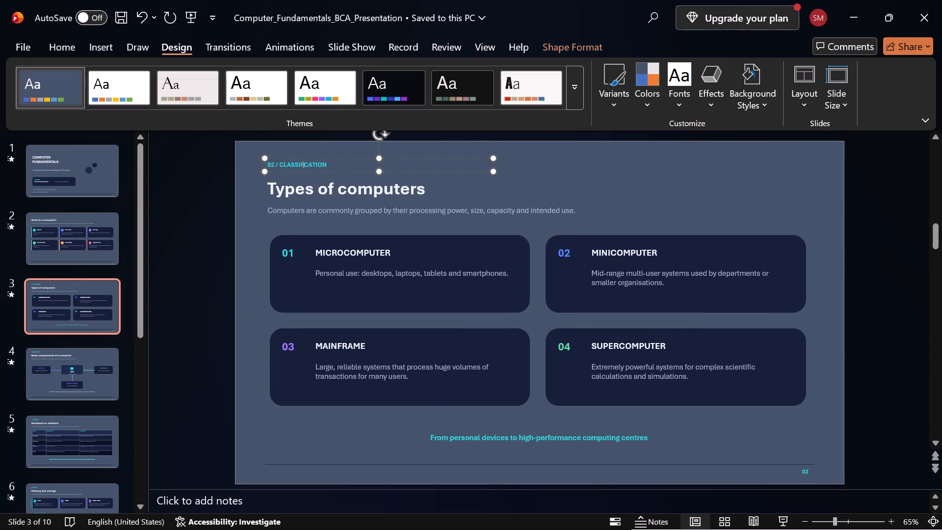
left_click(393, 162)
key("BackSpace")
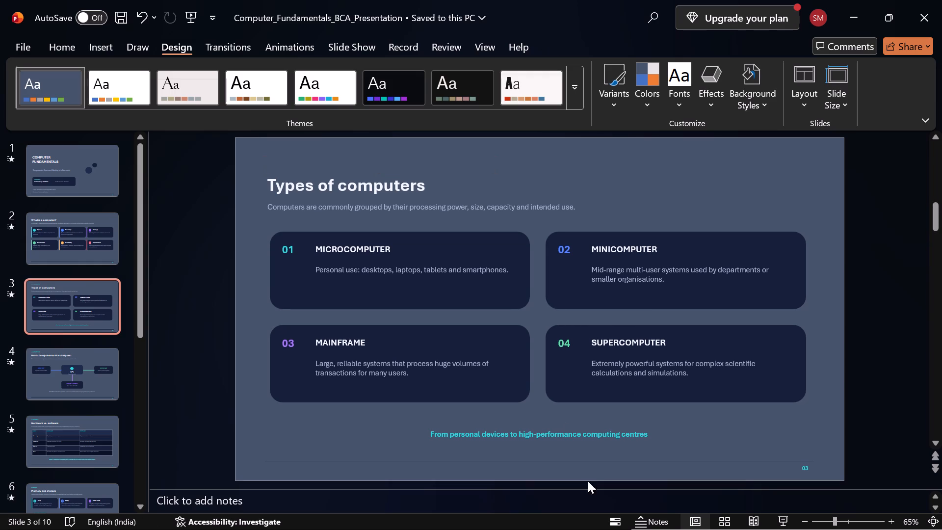
left_click(500, 429)
key("BackSpace")
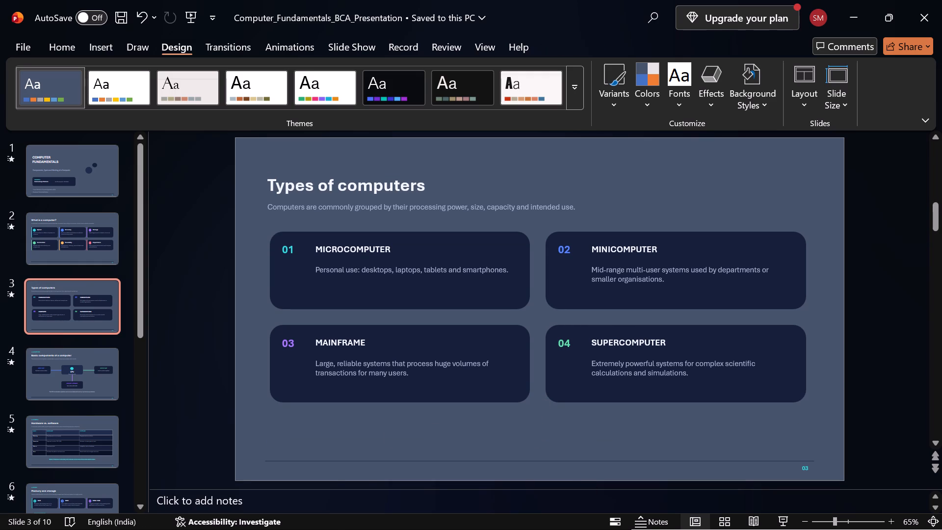
Delete the turquoise circle from the CPU box on slide 4.
left_click(104, 382)
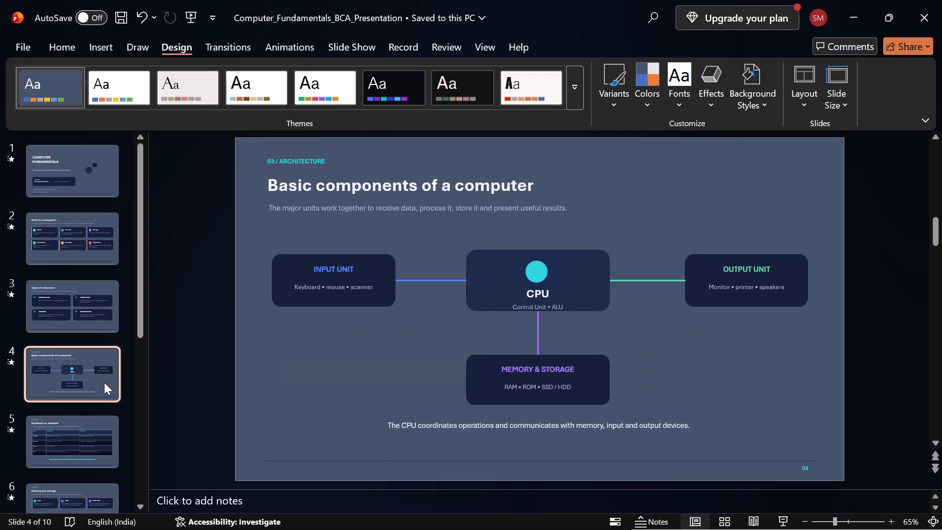
left_click(535, 268)
key("BackSpace")
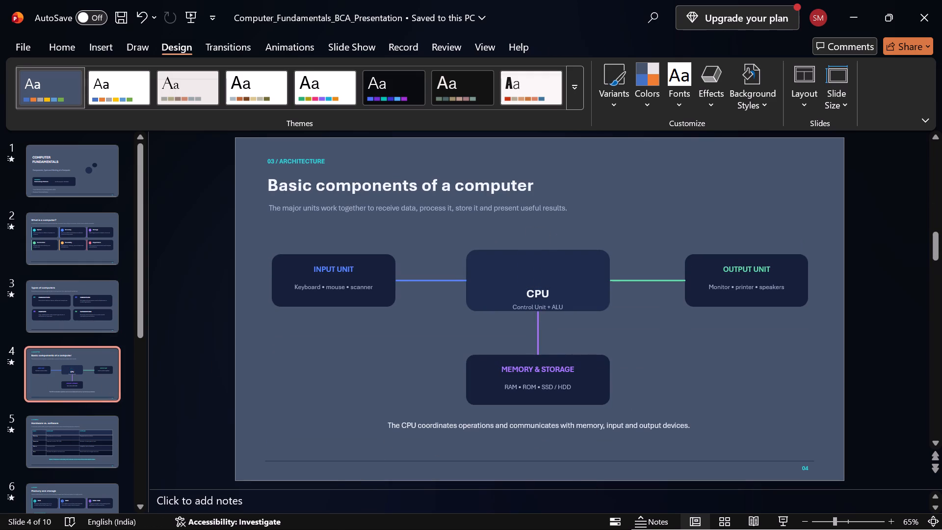
Move the "CPU" and "Control Unit + ALU" texts up so they sit centred vertically in the CPU box on slide 4.
left_click(540, 290)
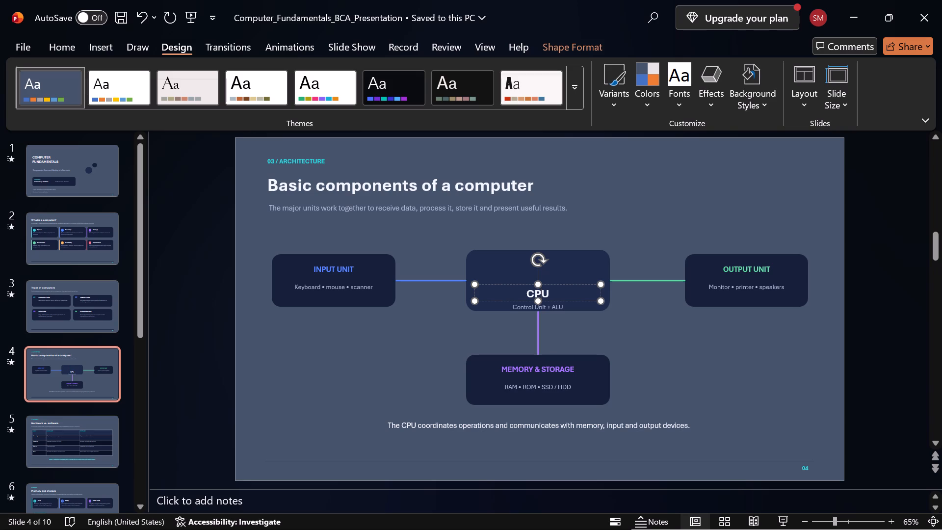
left_click_drag(559, 293, 558, 279)
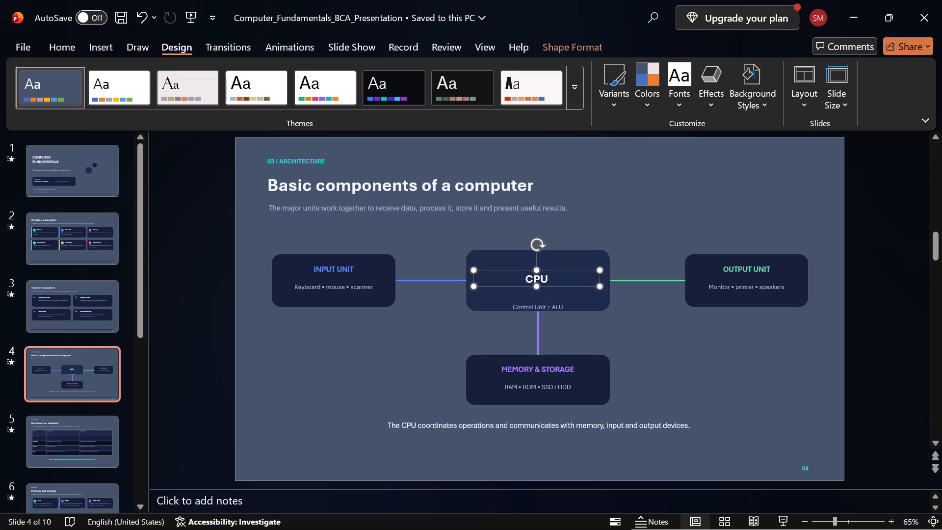
left_click(550, 310)
left_click_drag(566, 305, 563, 290)
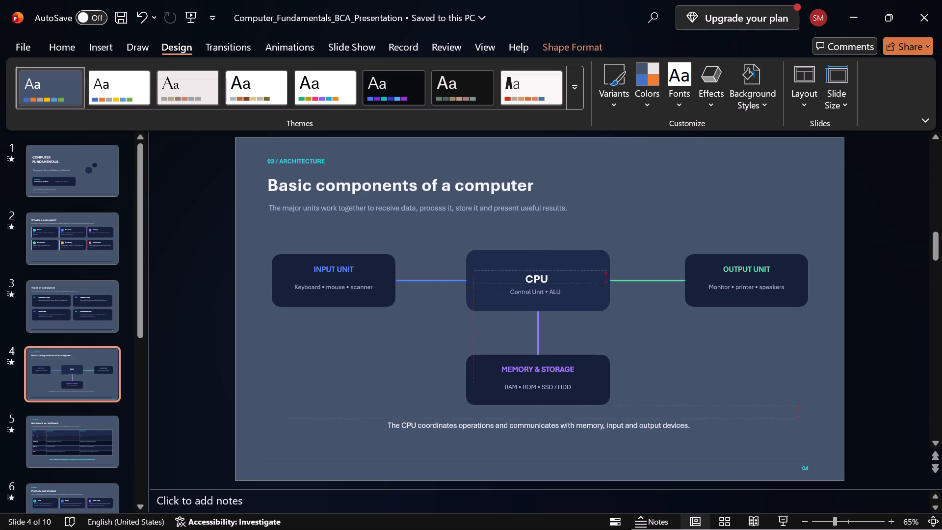
left_click_drag(563, 290, 563, 292)
Delete the sentence about the CPU coordinating operations and the "03 / ARCHITECTURE" label from slide 4.
left_click(640, 429)
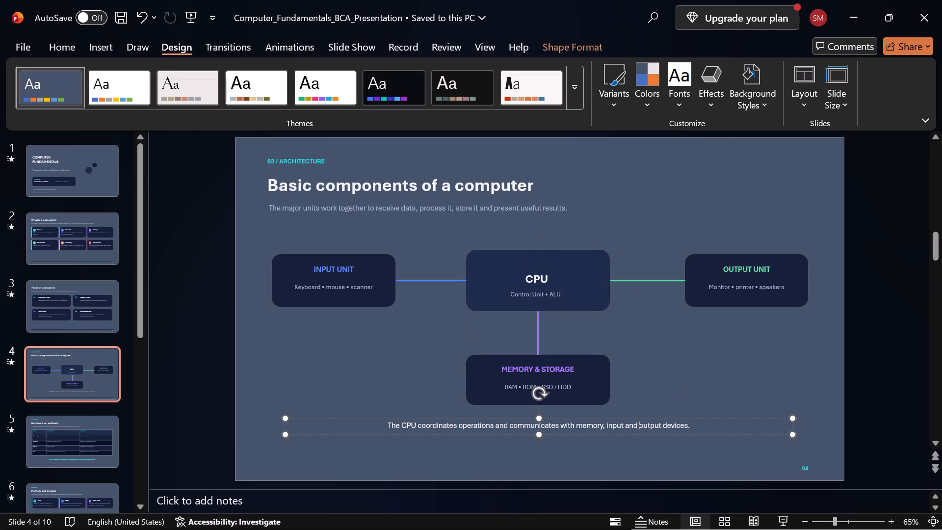
key("BackSpace")
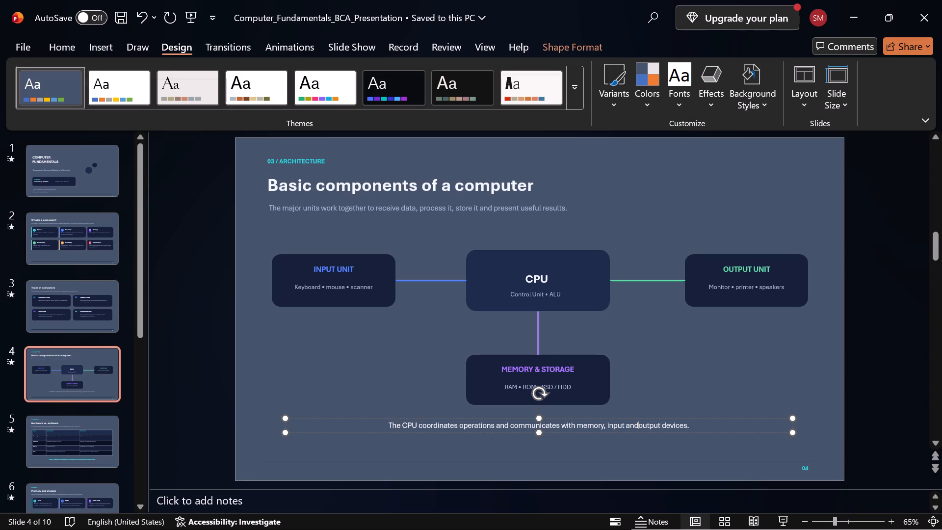
left_click(710, 421)
key("BackSpace")
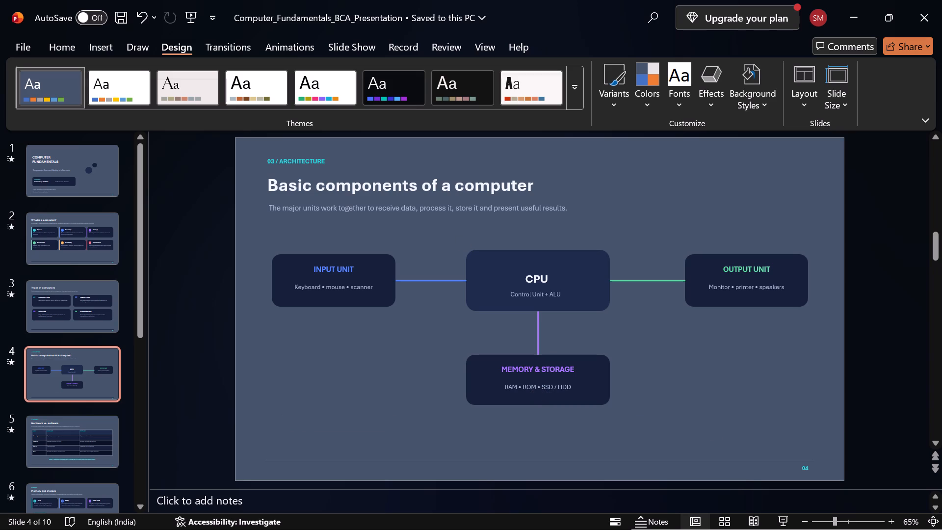
left_click(296, 164)
key("BackSpace")
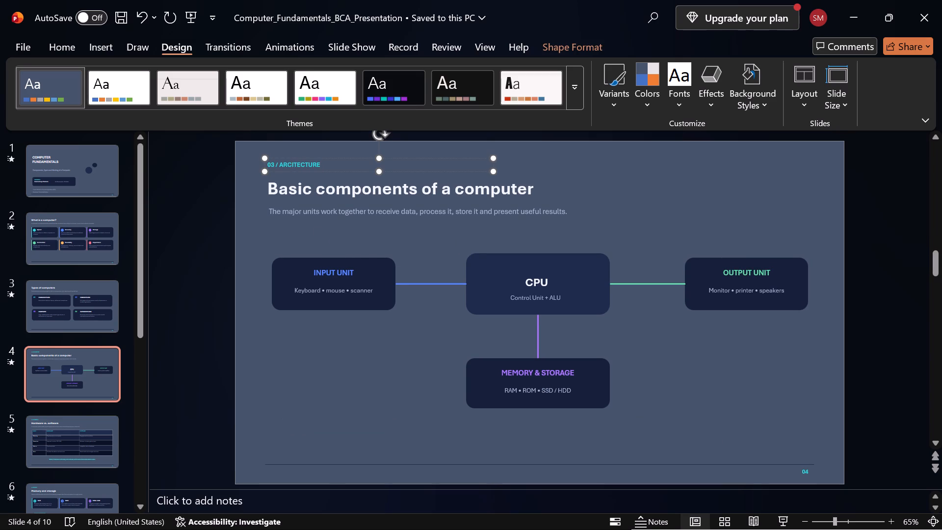
left_click(405, 164)
key("BackSpace")
Delete the "04 / ESSENTIALS" label and the closing line about hardware as the body from slide 5.
left_click(105, 429)
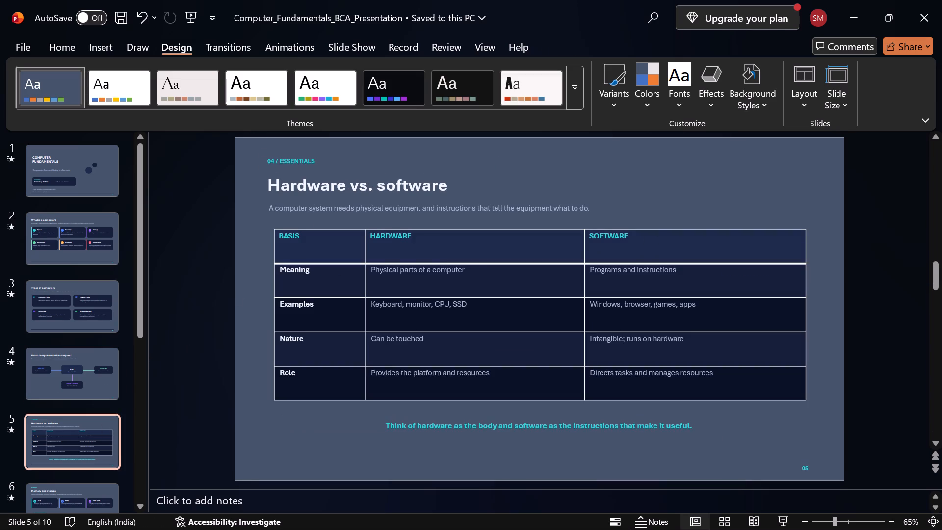
left_click(309, 160)
key("BackSpace")
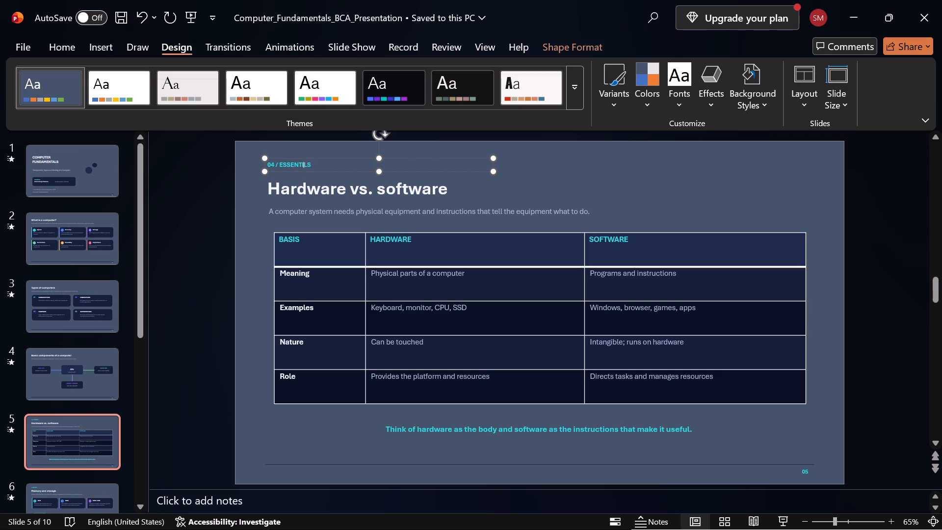
left_click(326, 167)
key("BackSpace")
left_click(485, 415)
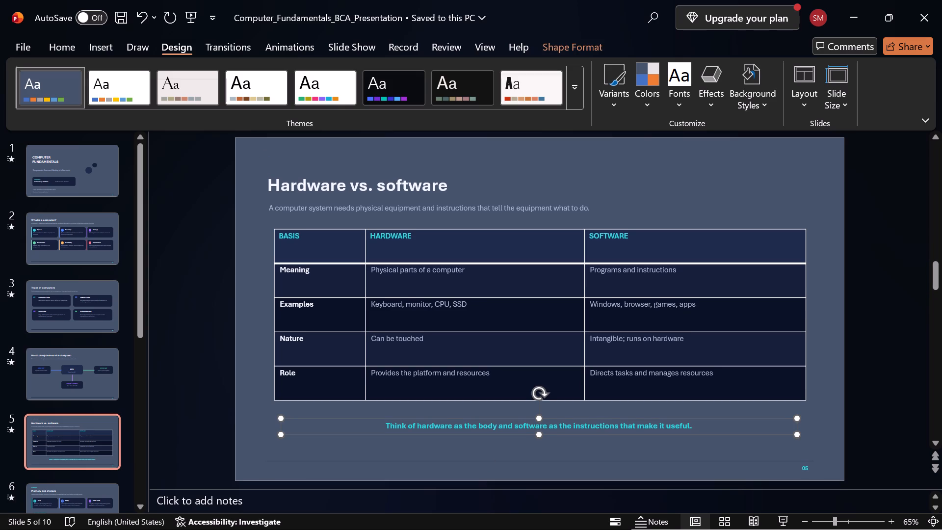
left_click(728, 424)
key("BackSpace")
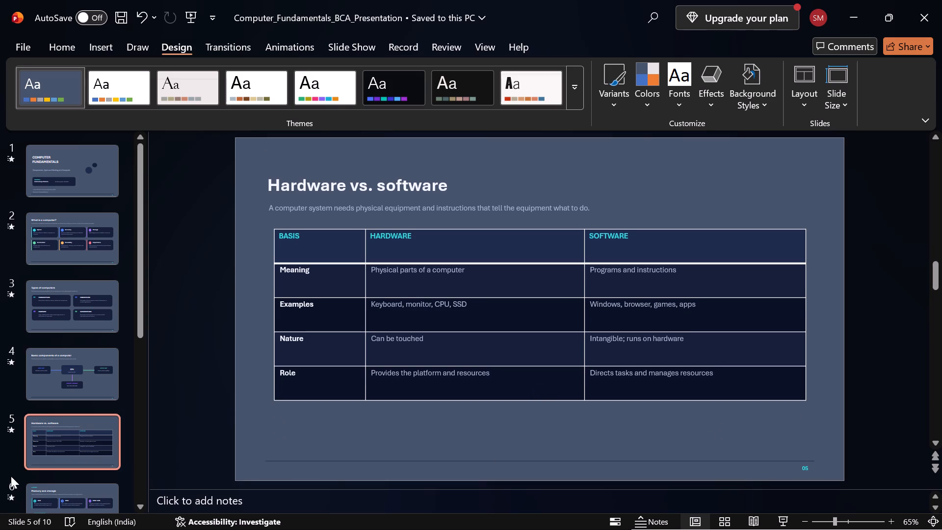
Delete the "05 / MEMORY" label and the "RAM is working space; storage is the filing cabinet." line from slide 6.
left_click(63, 498)
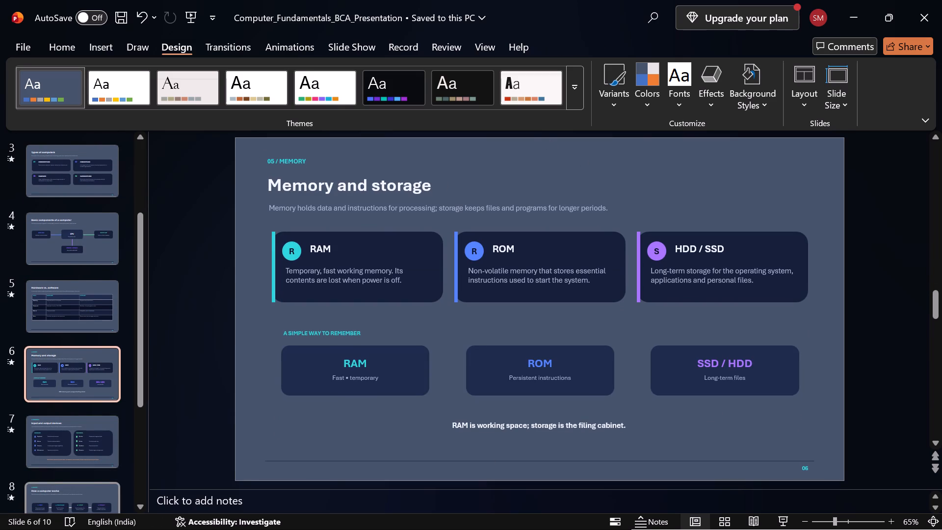
left_click(307, 161)
key("BackSpace")
left_click(586, 421)
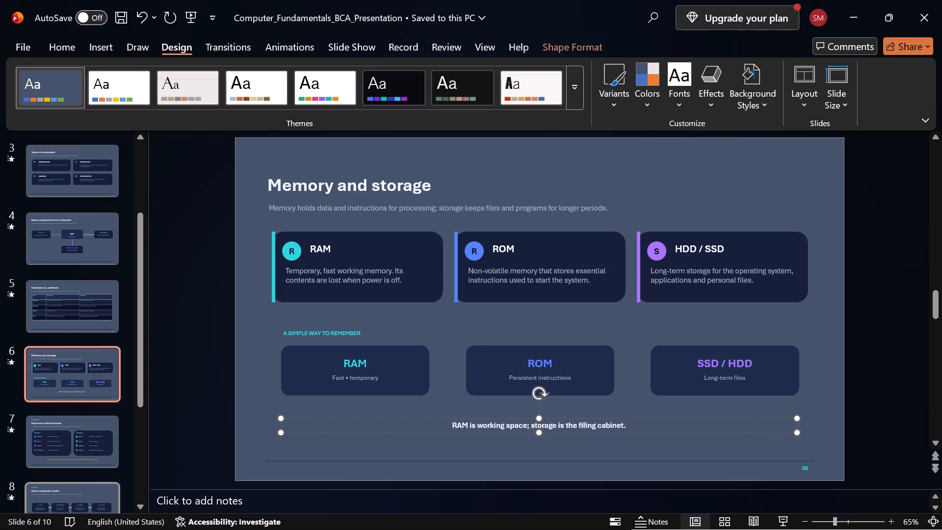
left_click(646, 425)
key("BackSpace")
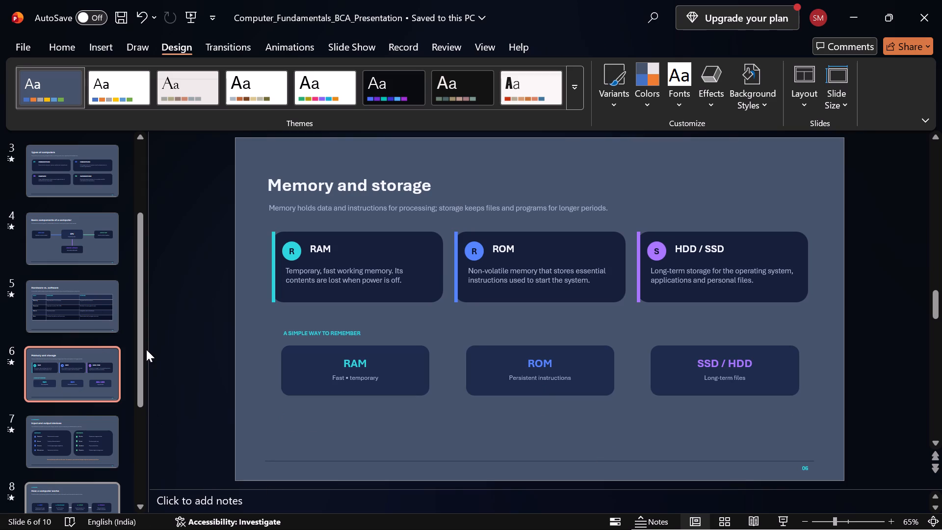
Delete the orange closing line about devices that can perform both roles from slide 7.
left_click_drag(142, 345, 147, 430)
left_click(82, 287)
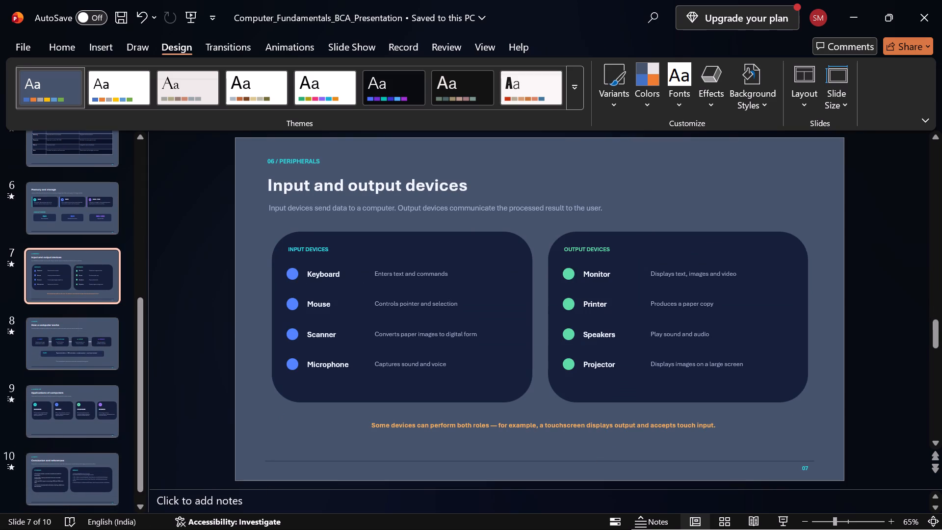
left_click(510, 428)
key("BackSpace")
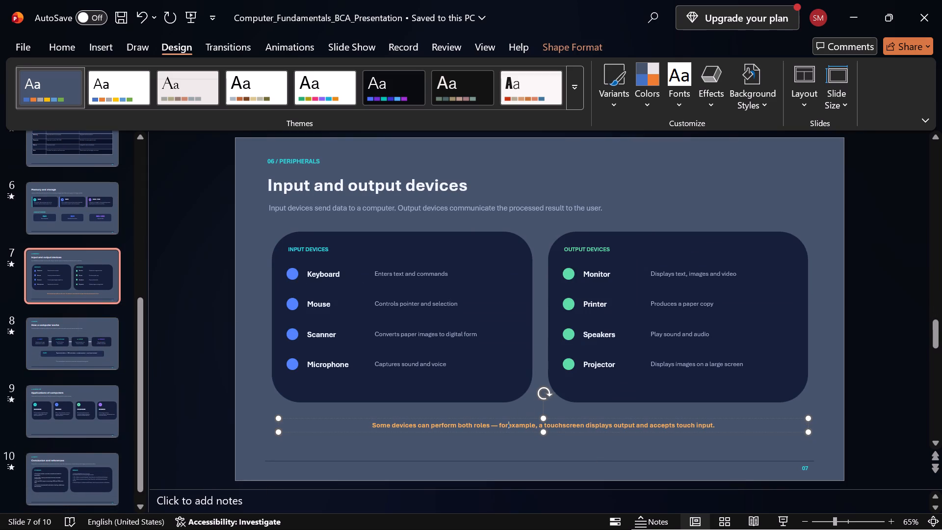
left_click(737, 423)
key("BackSpace")
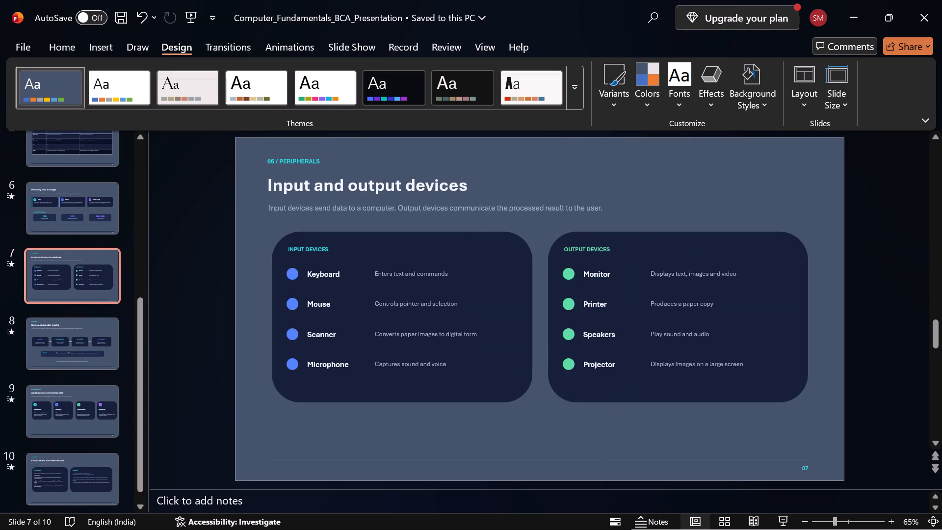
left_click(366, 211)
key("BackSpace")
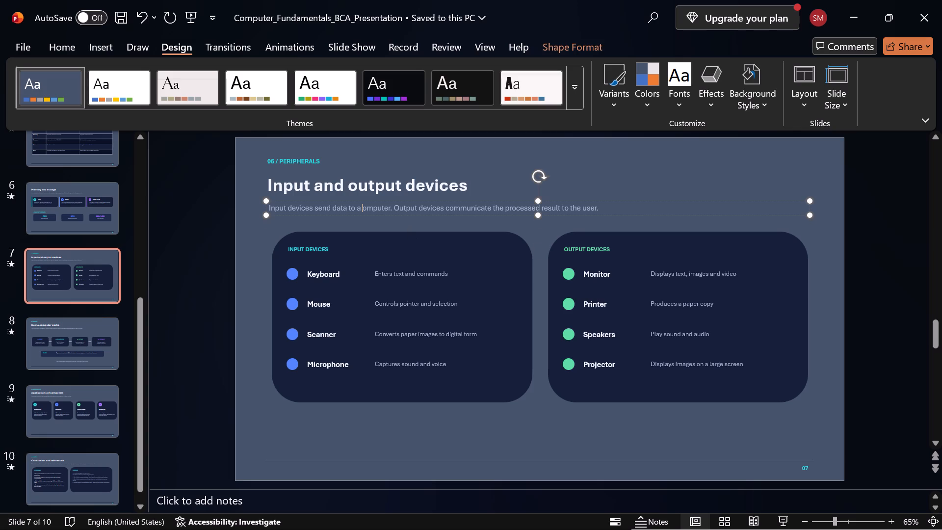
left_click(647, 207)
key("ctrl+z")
Delete the "06 / PERIPHERALS" label above the title on slide 7.
left_click(311, 160)
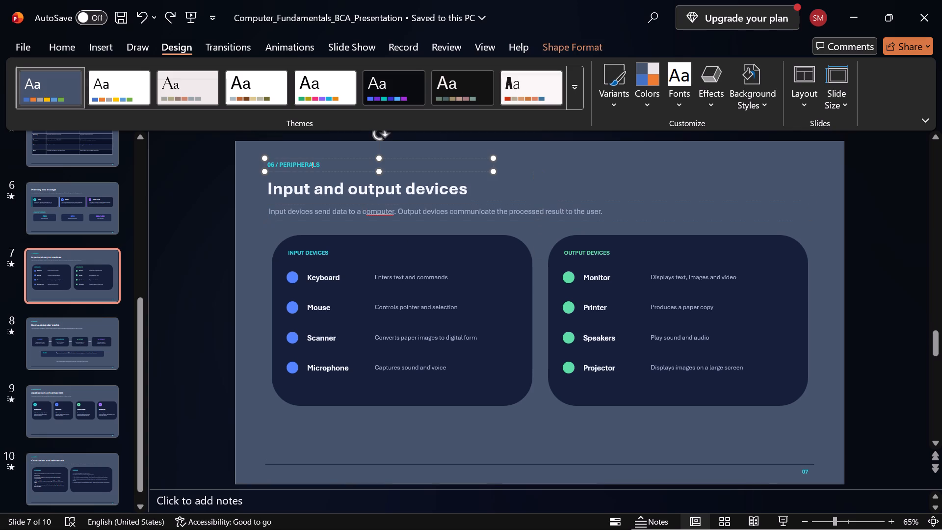
left_click(401, 168)
key("BackSpace")
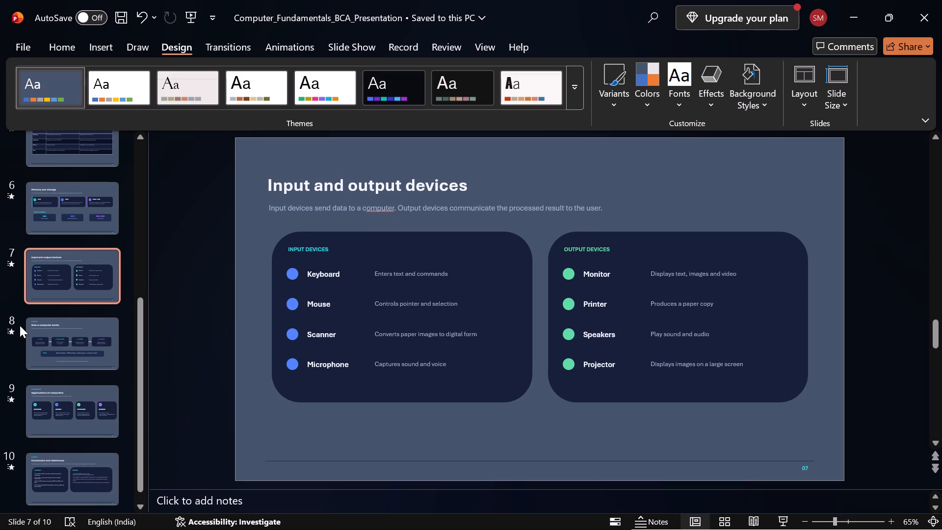
Delete the example box on slide 8 together with its calculation sequence text and "EXAMPLE" label.
left_click(71, 363)
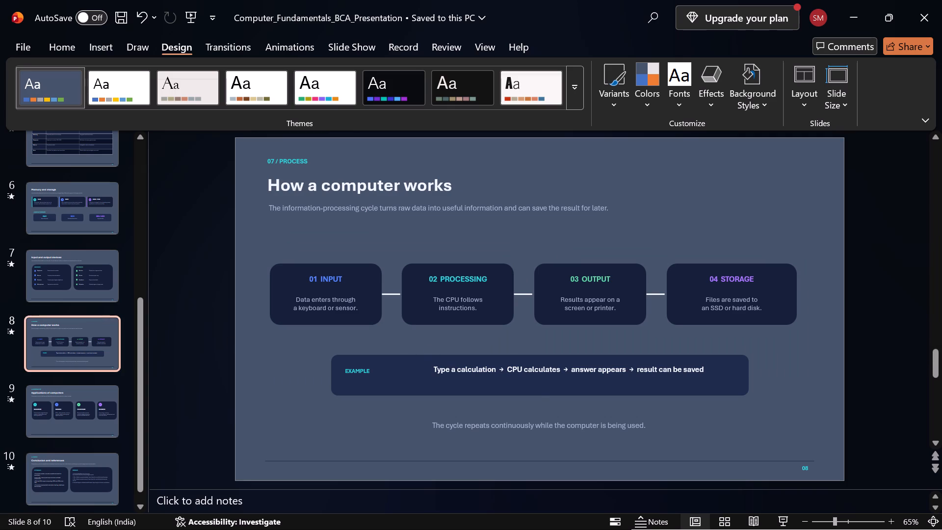
left_click(471, 386)
left_click_drag(396, 389, 398, 386)
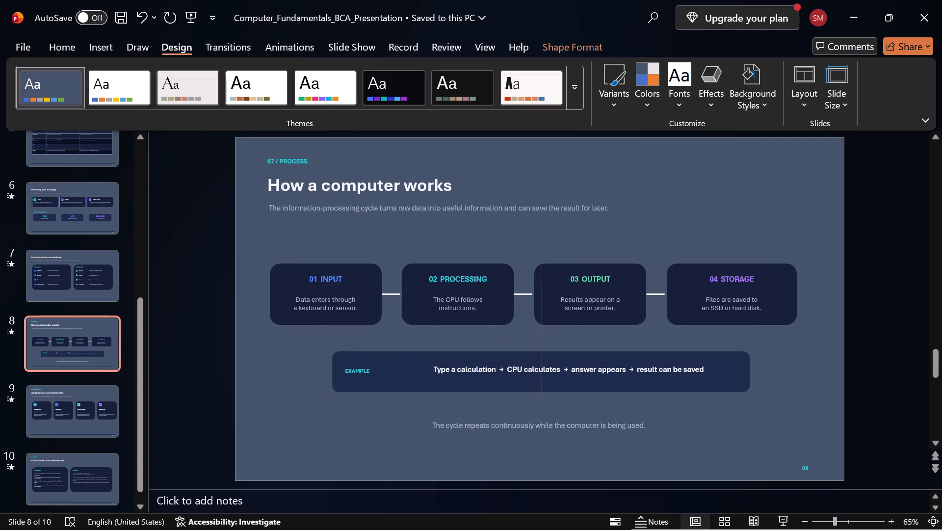
left_click_drag(398, 386, 401, 387)
key("BackSpace")
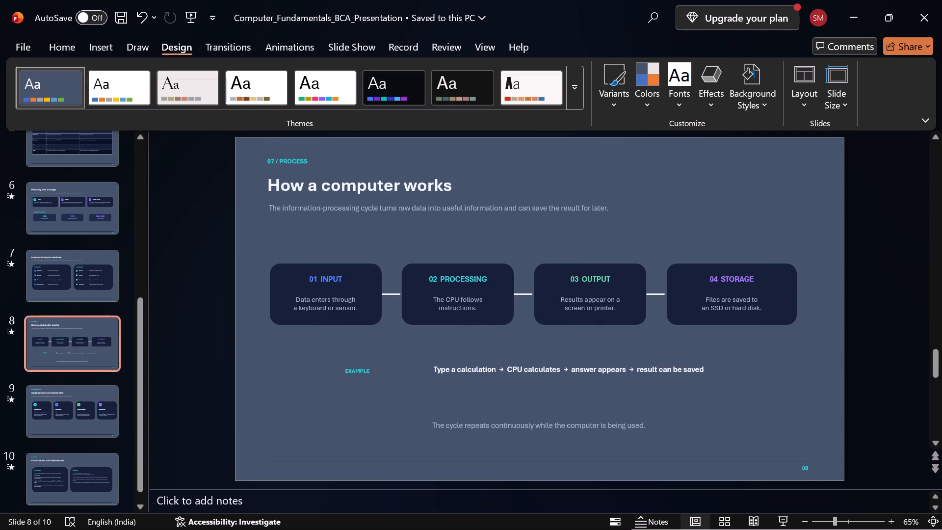
left_click(486, 373)
key("BackSpace")
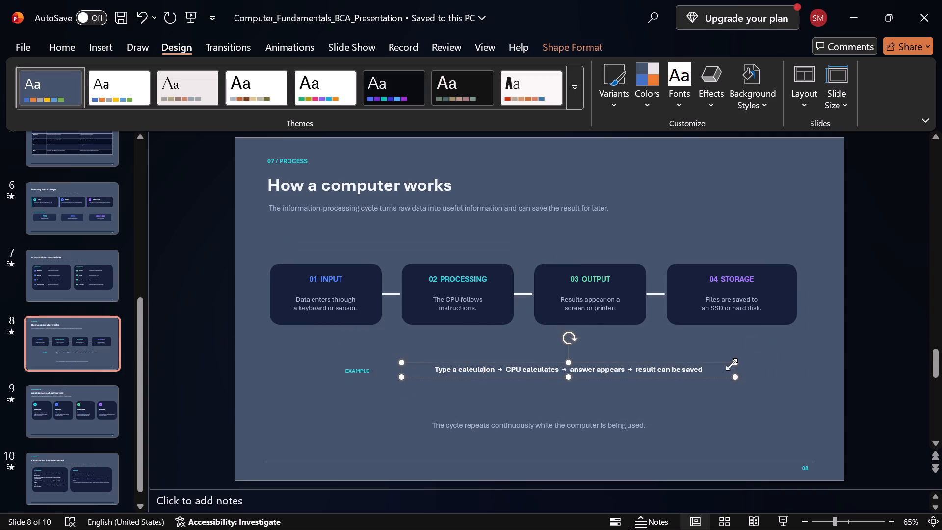
left_click(737, 369)
key("BackSpace")
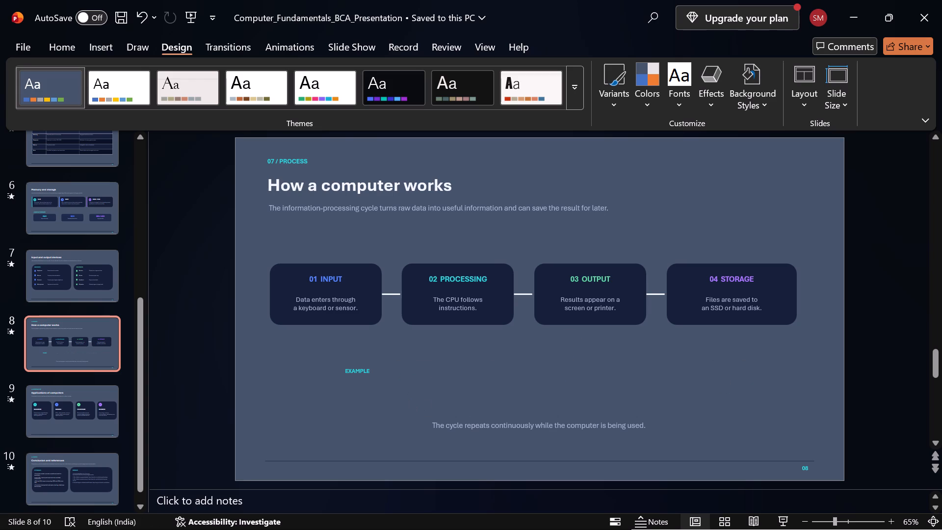
left_click(369, 373)
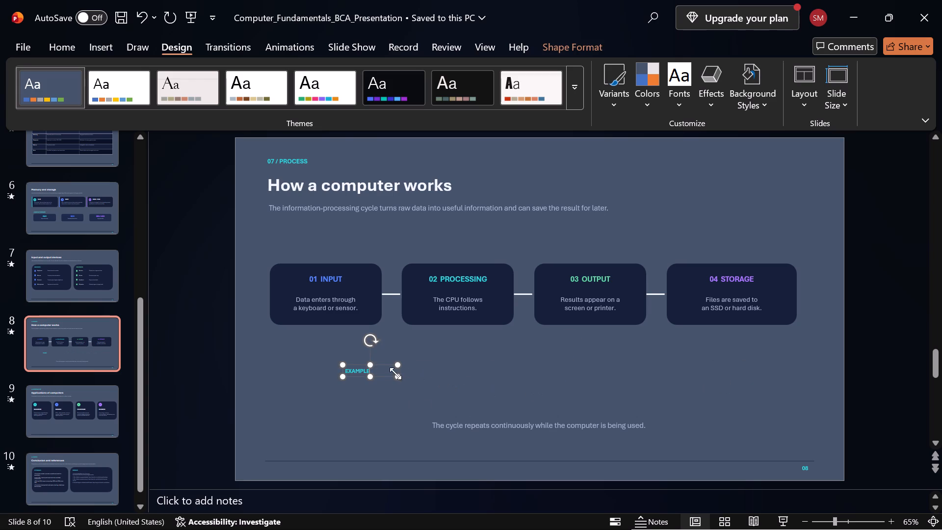
key("BackSpace")
left_click(390, 373)
key("BackSpace")
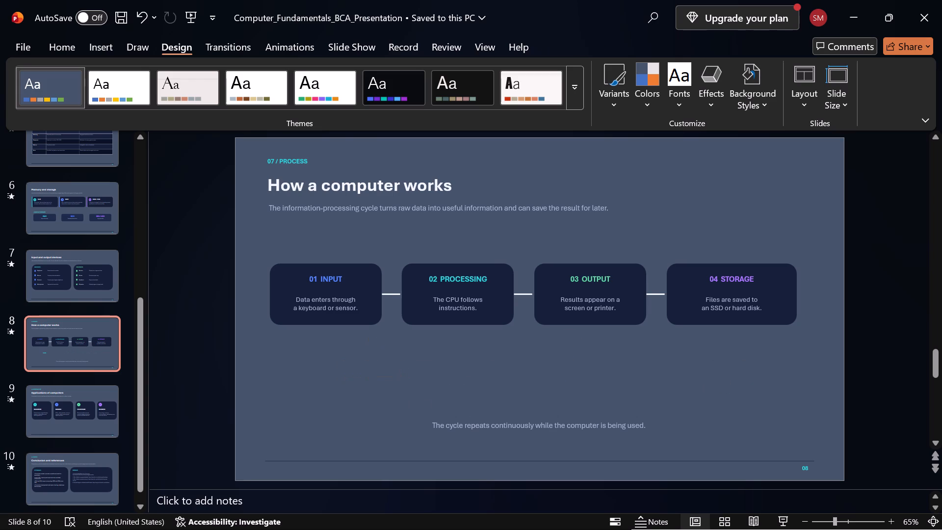
Delete the "The cycle repeats continuously while the computer is being used." line and the "07 / PROCESS" label from slide 8.
left_click(473, 433)
key("BackSpace")
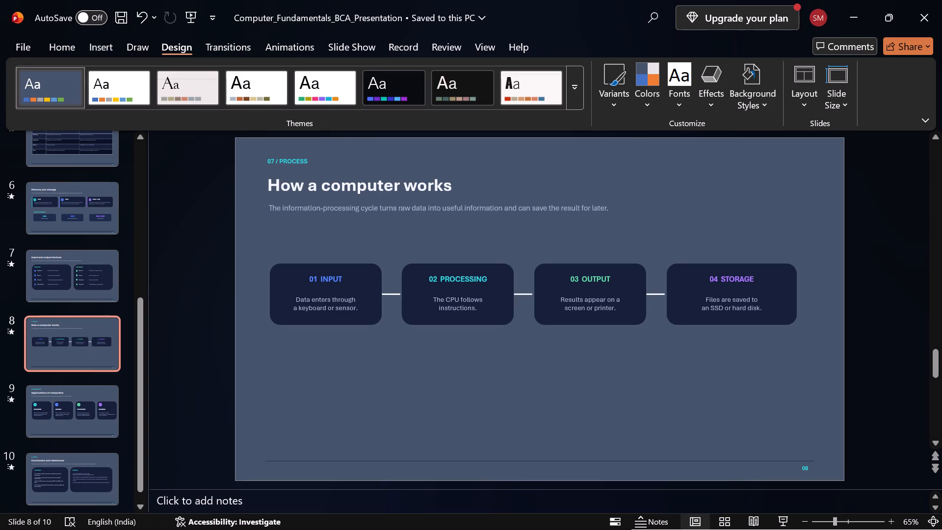
left_click(289, 161)
key("BackSpace")
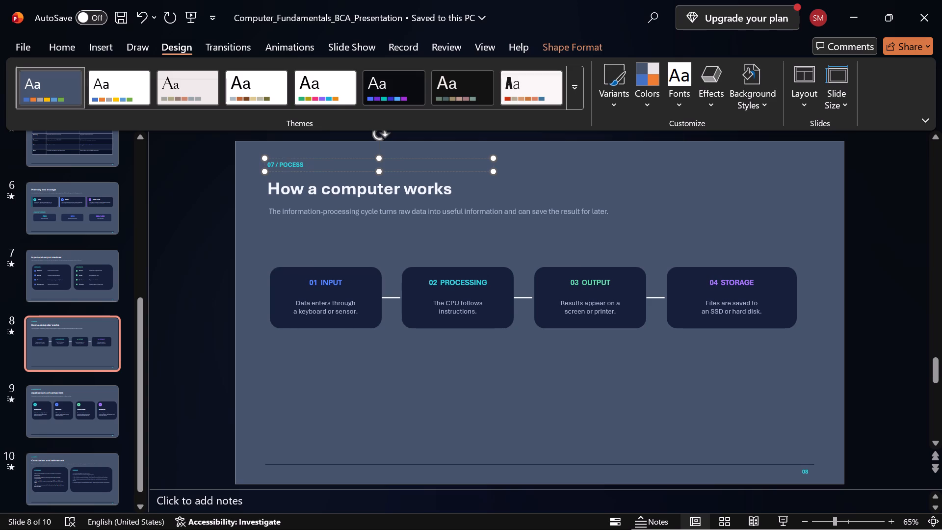
left_click(354, 164)
key("BackSpace")
Delete the "08 / IN EVERYDAY LIFE" label above the title on slide 9.
left_click_drag(65, 429, 70, 430)
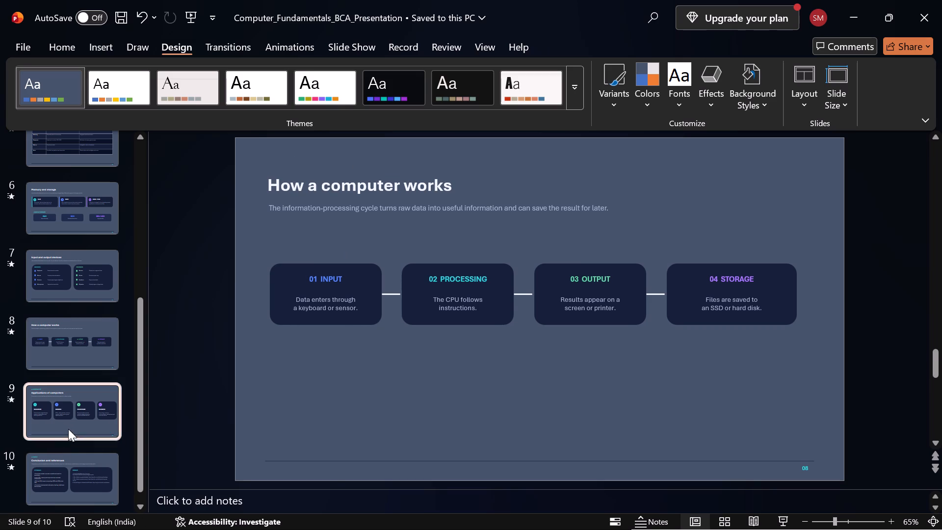
left_click(68, 422)
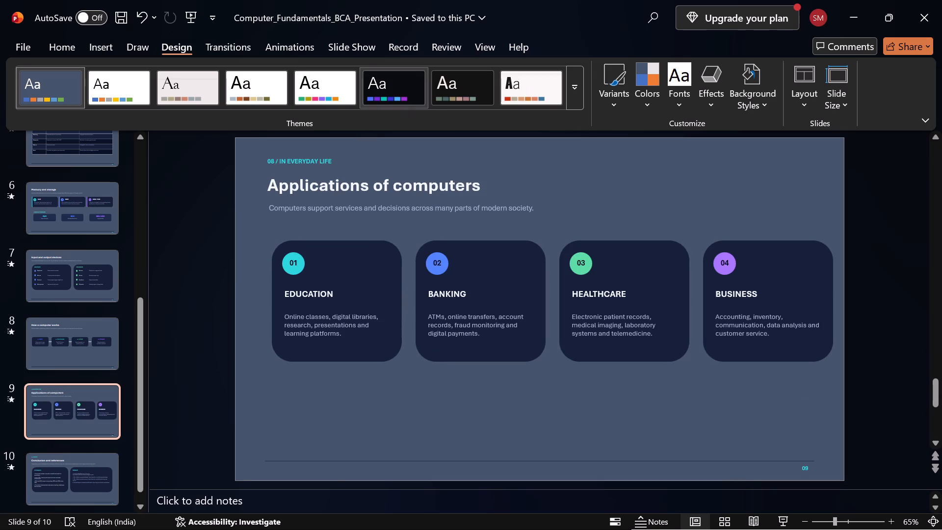
left_click(311, 159)
left_click(354, 162)
key("BackSpace")
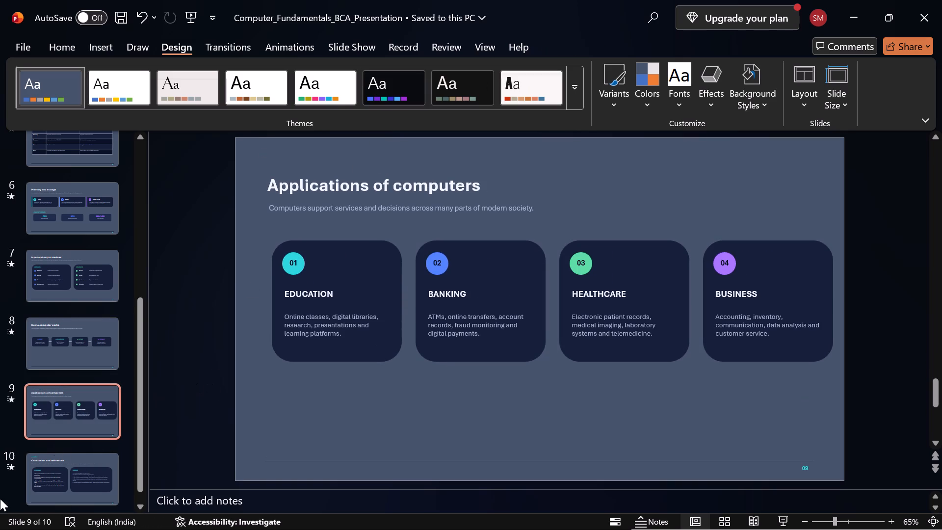
Look over slides 10, 9, 8 and 7 to check their content and layout.
left_click(71, 487)
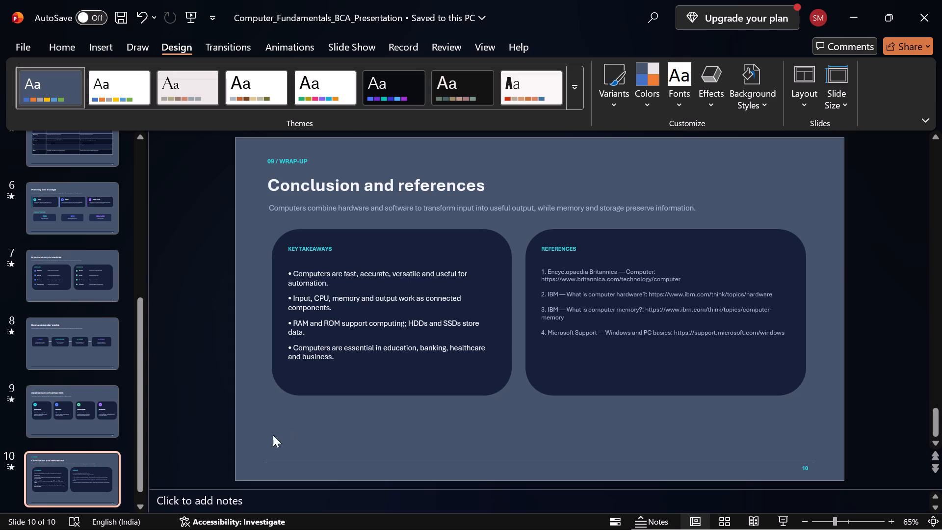
left_click(48, 401)
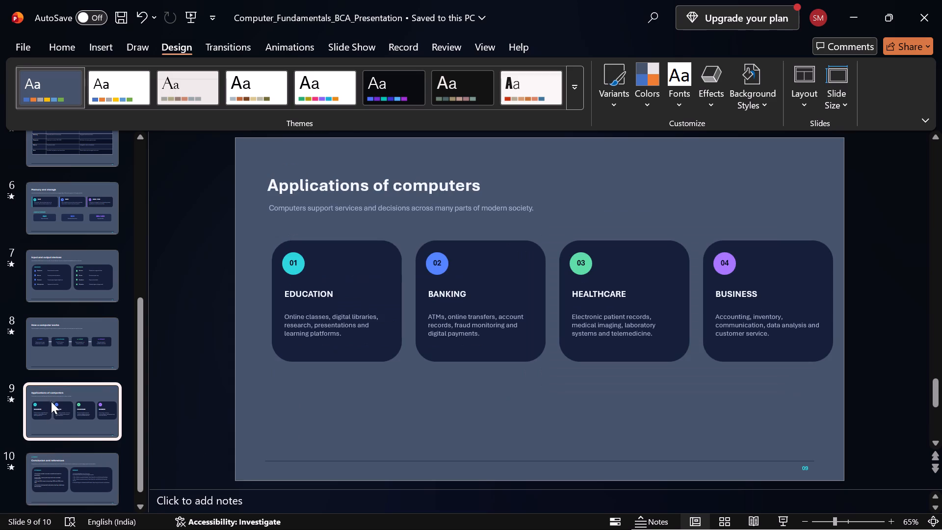
left_click(56, 464)
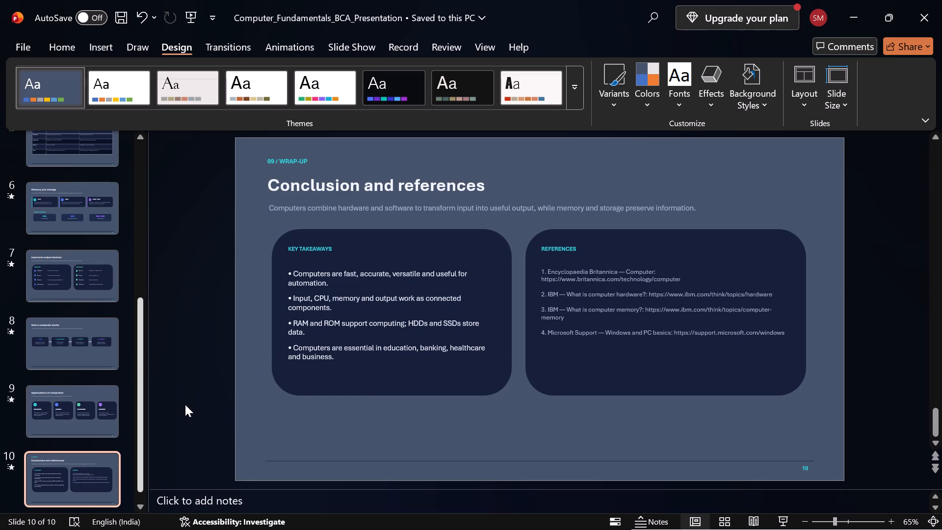
left_click(38, 401)
left_click(64, 348)
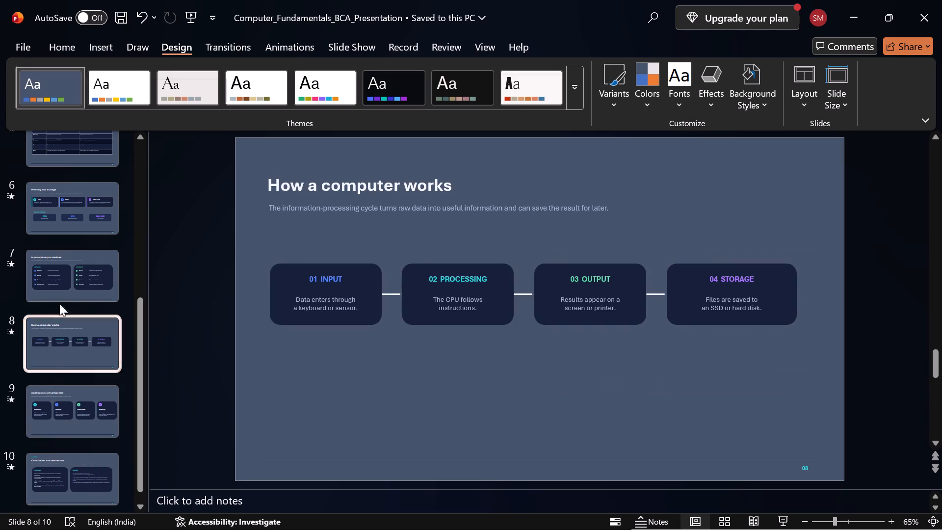
left_click(64, 305)
left_click(72, 274)
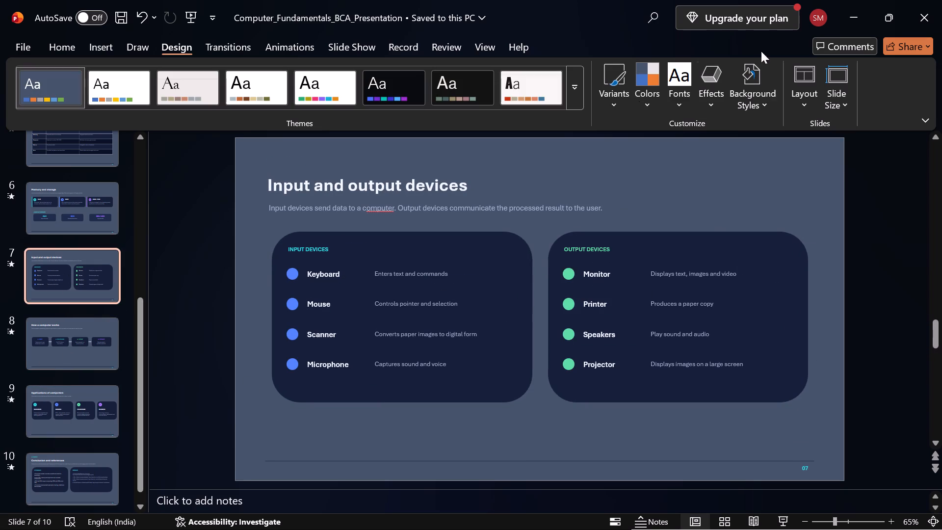
Apply the dark grey background style from the second row to the whole deck and return to the title slide.
left_click(767, 104)
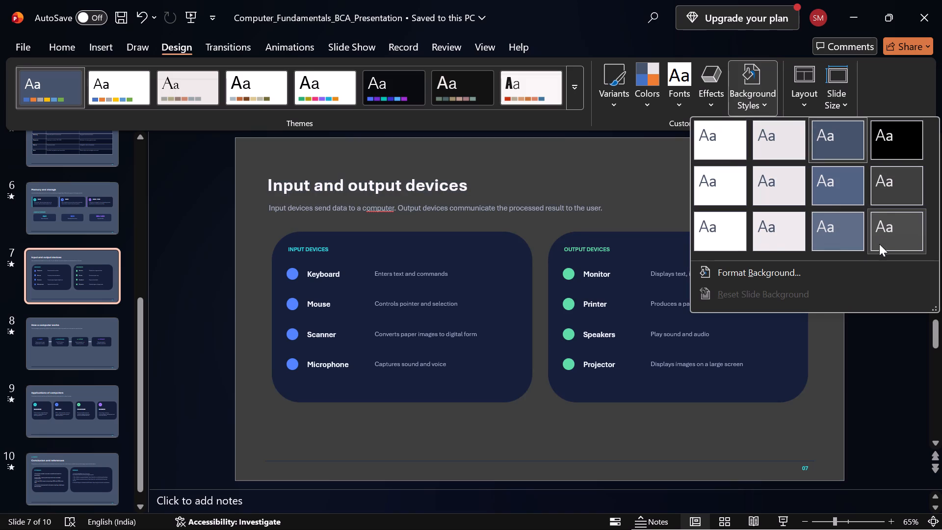
left_click(895, 200)
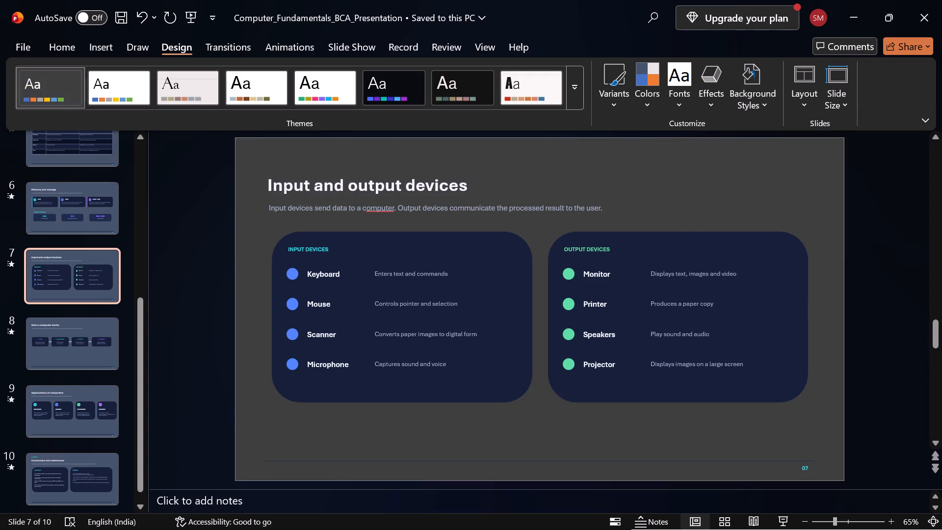
left_click(69, 223)
scroll(72, 217, "up", 5)
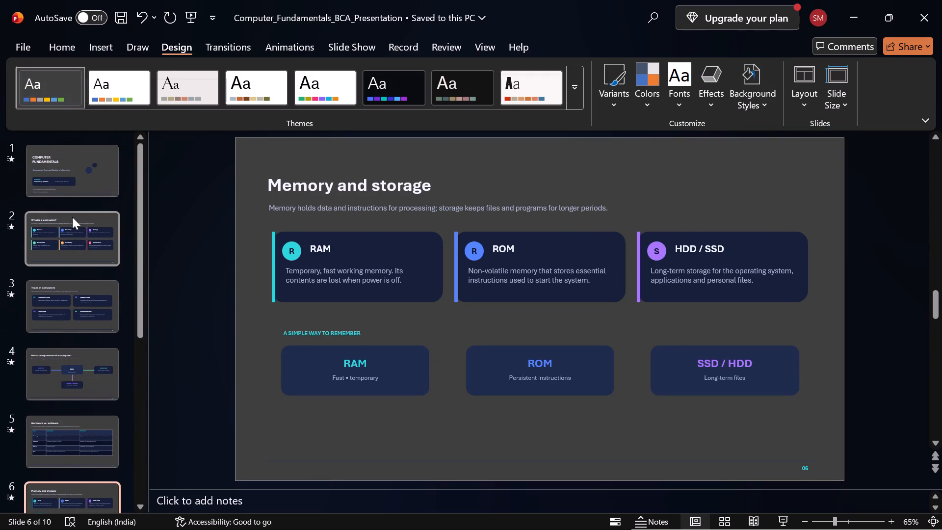
scroll(72, 217, "up", 4)
left_click(115, 175)
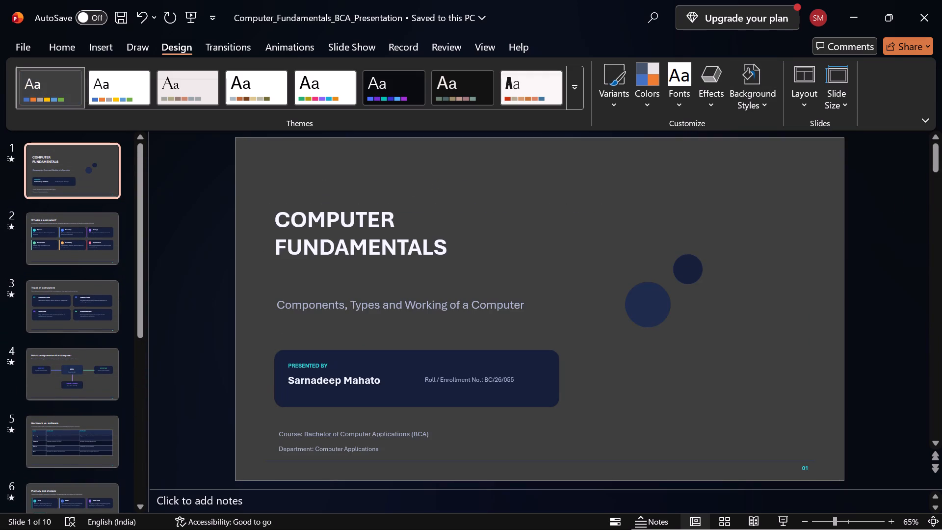
Delete the two decorative dark blue circles from the title slide.
left_click(644, 302)
key("BackSpace")
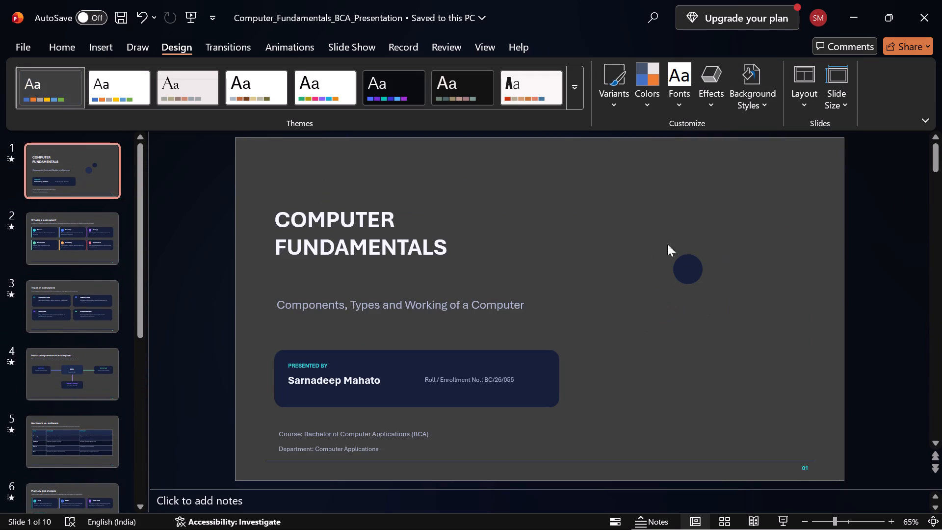
left_click(694, 261)
key("BackSpace")
Widen the title box almost to the slide's edge and join "COMPUTER FUNDAMENTALS" onto one line with spacing between the words.
left_click(351, 253)
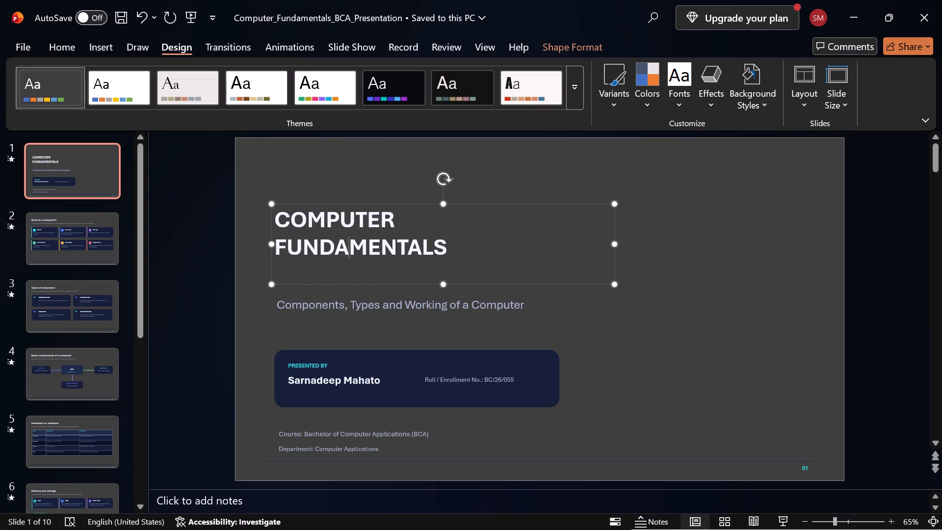
left_click(464, 253)
left_click_drag(446, 249, 436, 249)
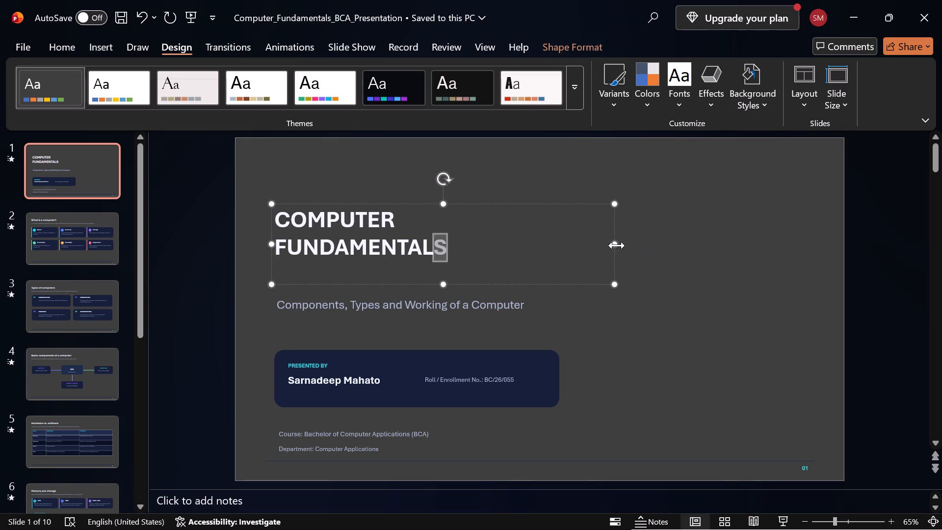
left_click_drag(617, 245, 828, 232)
left_click(311, 256)
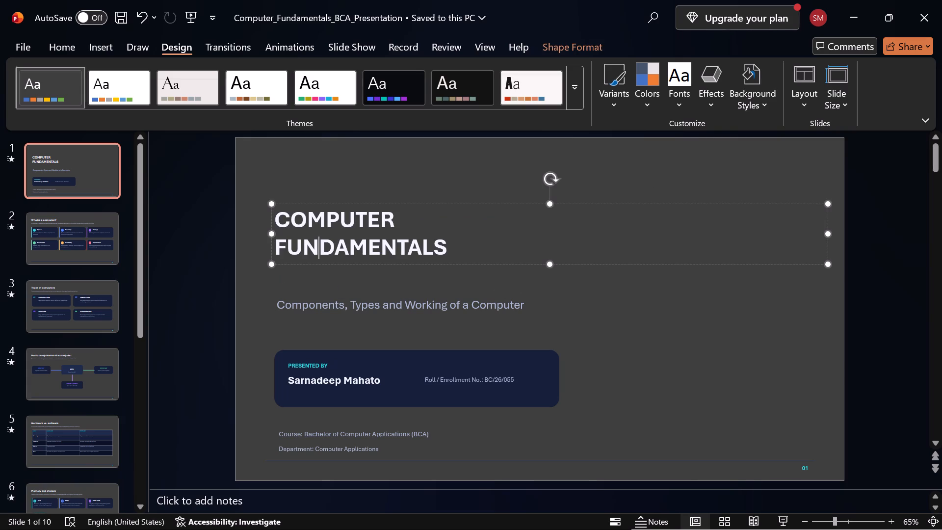
left_click(278, 253)
key("BackSpace")
key("space")
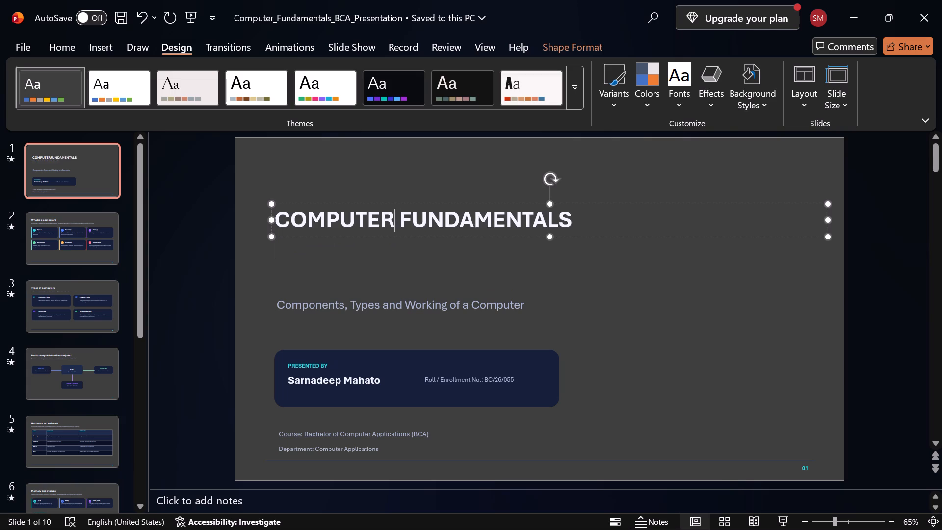
key("space")
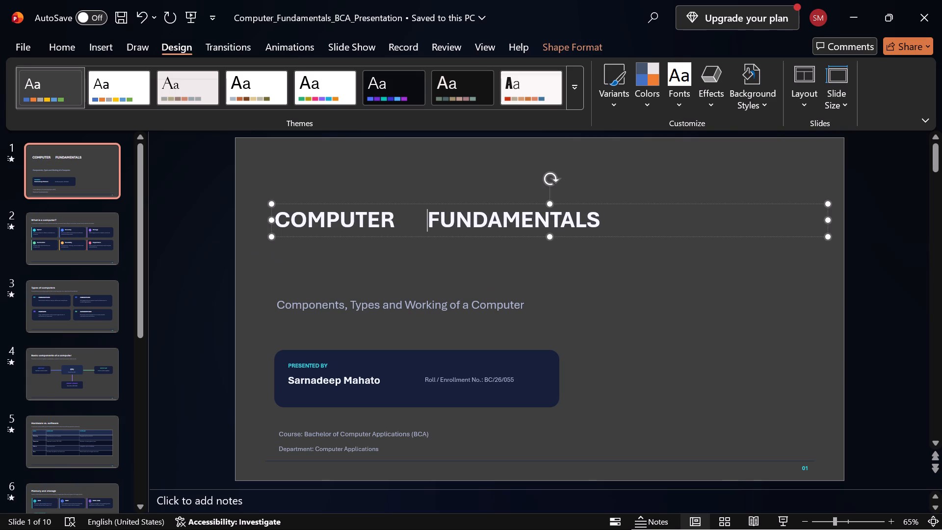
Set the whole title's font size to 54.
key("ctrl+a")
left_click(58, 52)
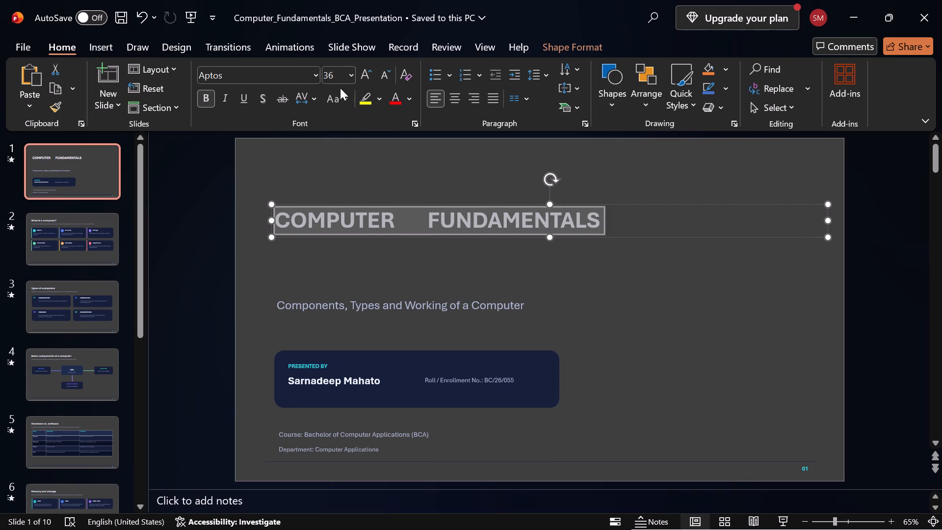
left_click(354, 74)
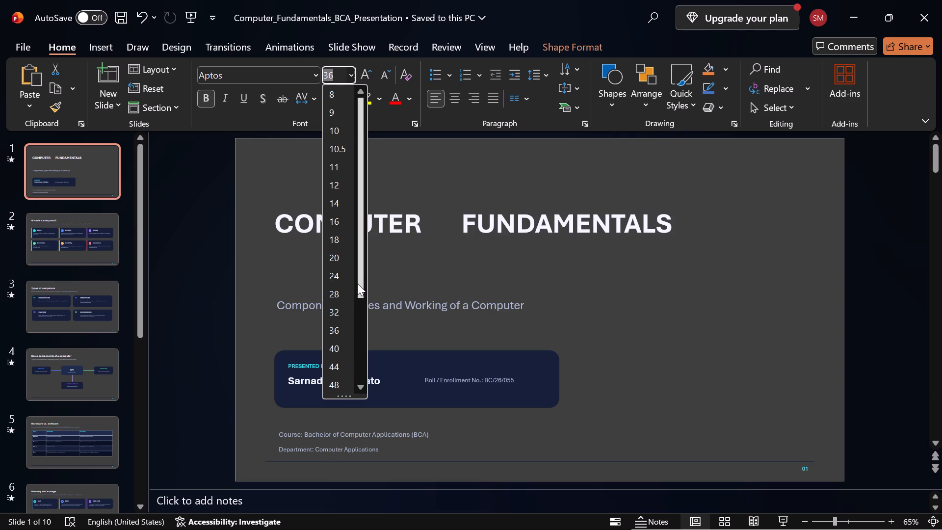
left_click_drag(358, 276, 366, 313)
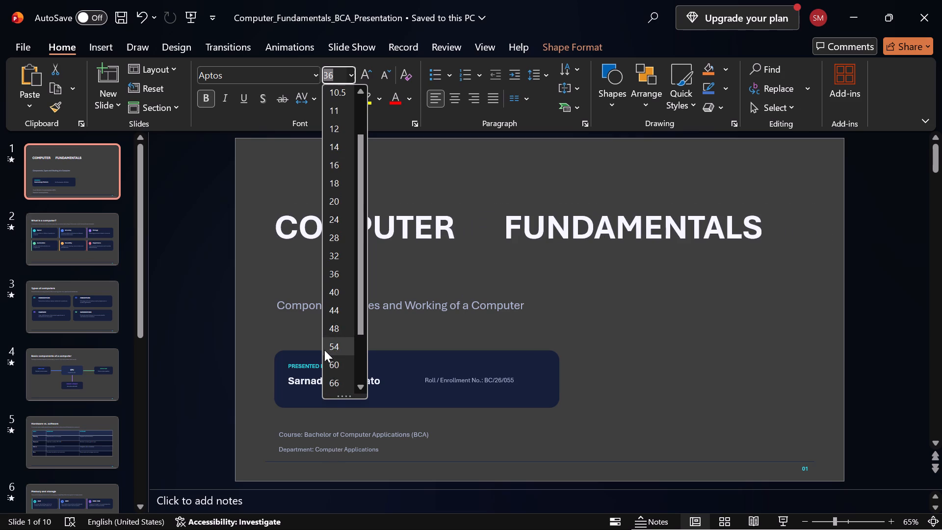
left_click(324, 350)
Remove the excess spaces between "COMPUTER" and "FUNDAMENTALS" in the title.
left_click(479, 221)
left_click(491, 222)
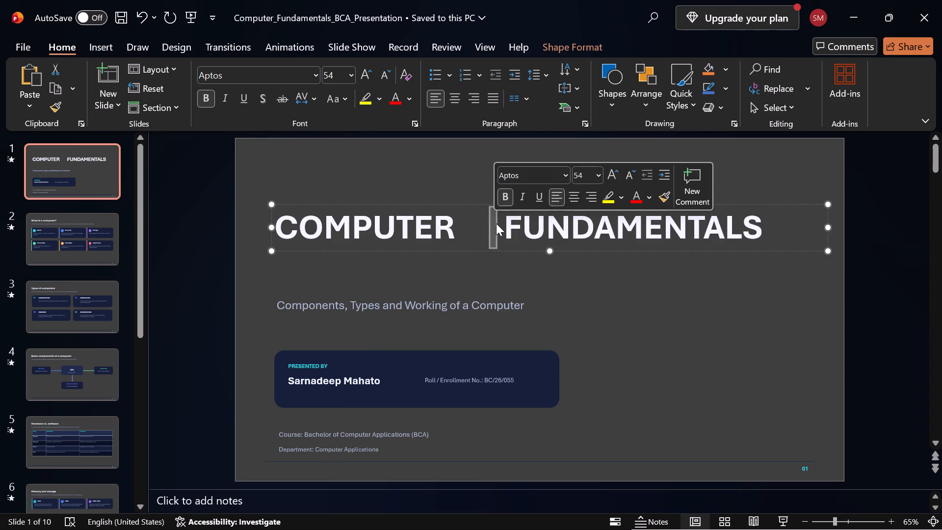
left_click(498, 223)
key("BackSpace")
key("BackSpace")
key("BackSpace")
key("BackSpace")
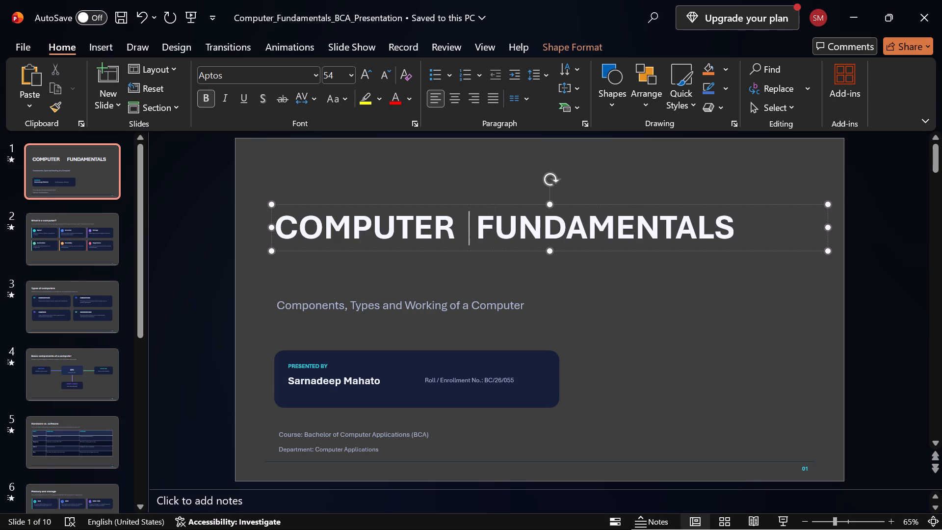
key("BackSpace")
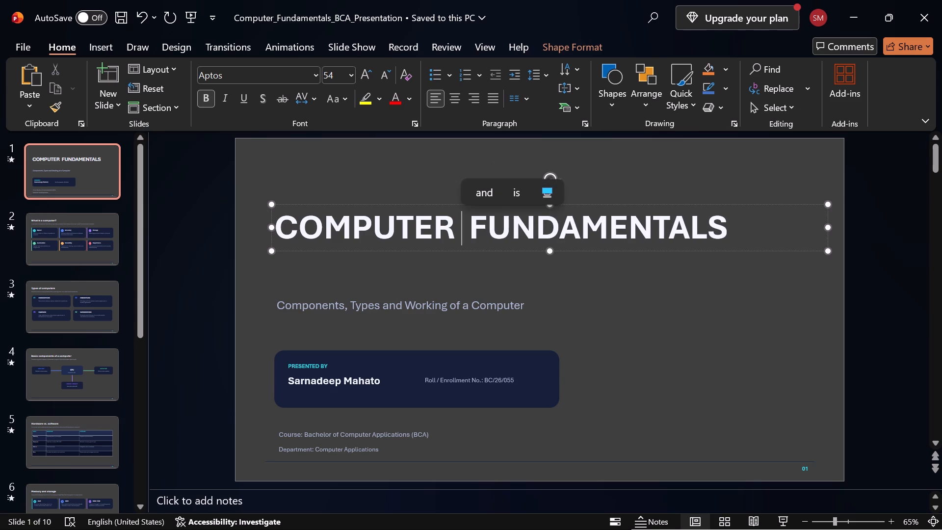
Move the title up toward the slide's centre line and place the subtitle centred directly beneath it.
left_click_drag(559, 249, 583, 233)
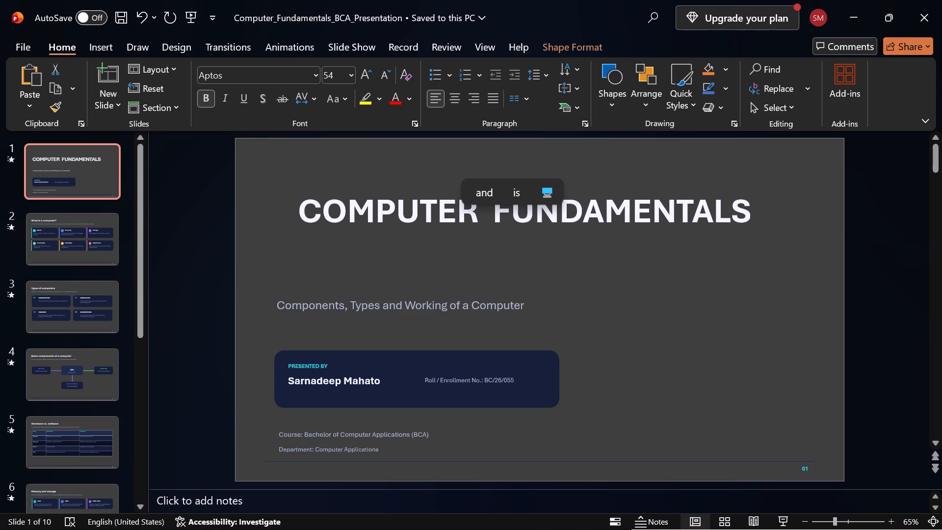
left_click_drag(583, 233, 582, 233)
left_click(484, 307)
left_click_drag(496, 321, 513, 312)
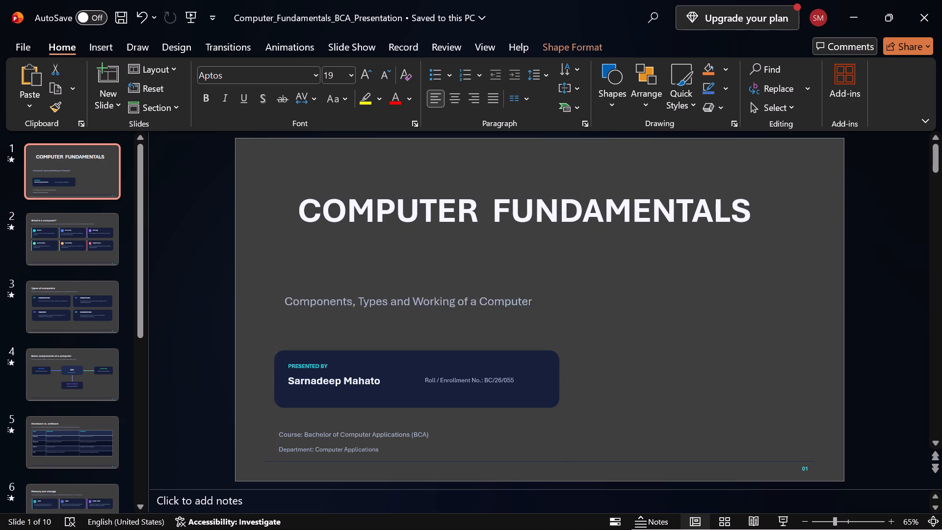
left_click_drag(513, 312, 622, 259)
Move the navy presenter card to the middle below the subtitle and enlarge it downward almost to the footer line.
left_click(540, 380)
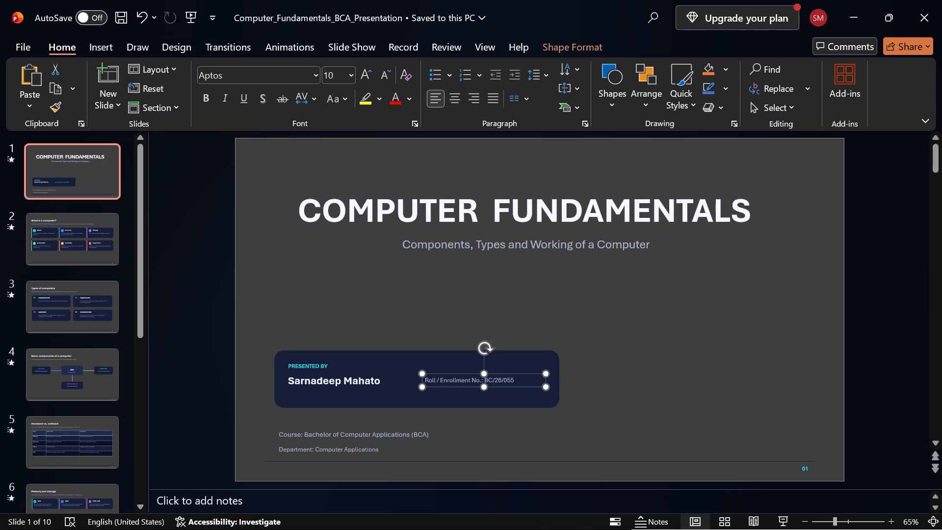
left_click_drag(537, 358, 652, 298)
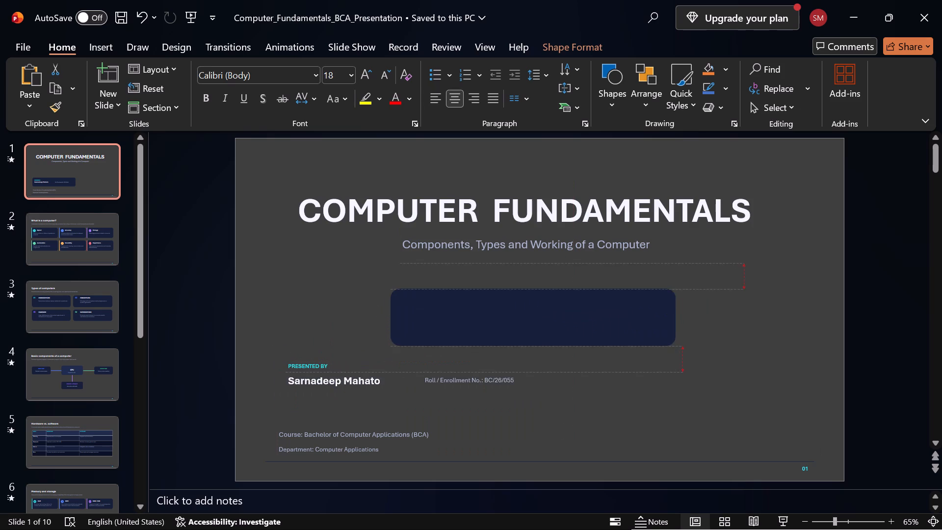
left_click_drag(652, 298, 645, 295)
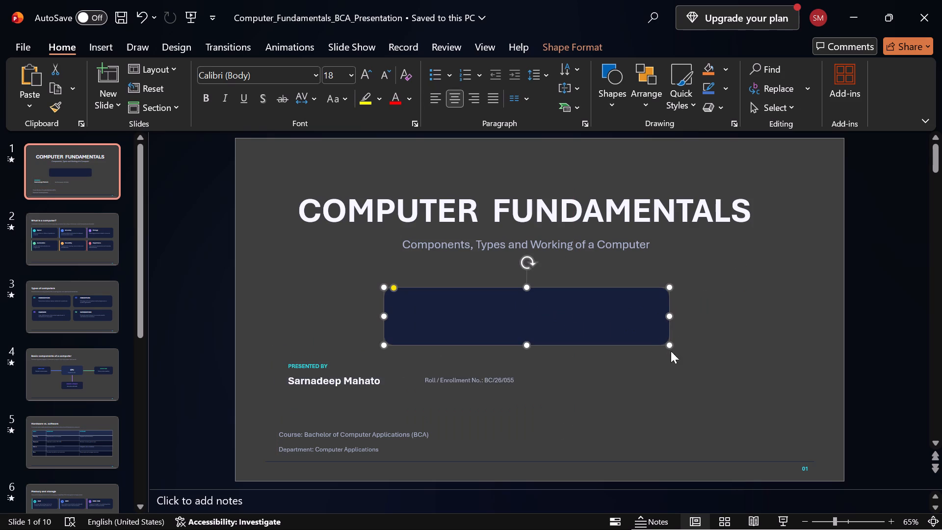
left_click_drag(670, 343, 679, 450)
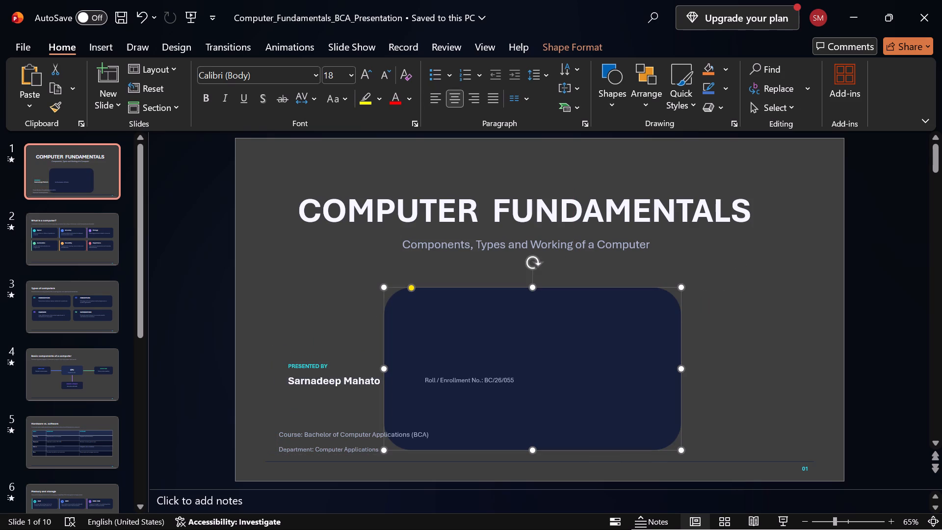
Move the presenter's name text box into the upper part of the enlarged navy card.
left_click(312, 378)
left_click_drag(395, 381, 505, 321)
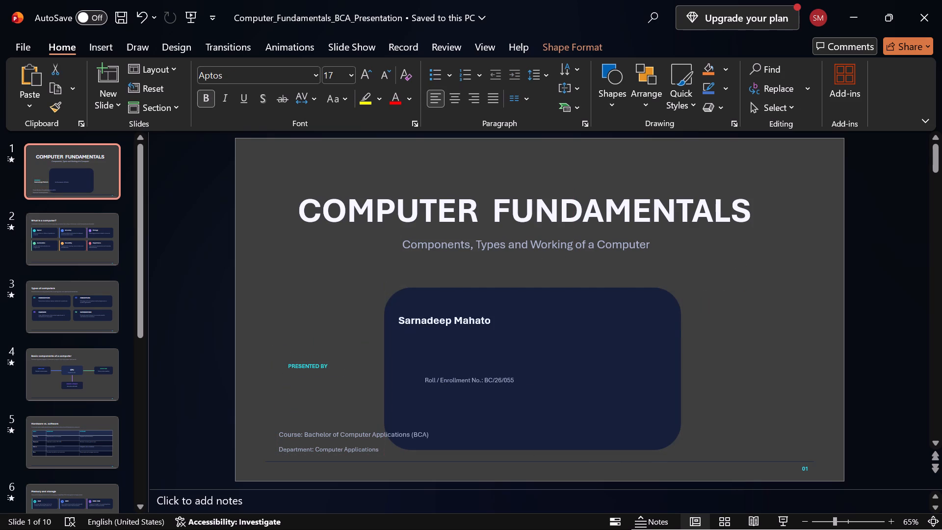
left_click_drag(505, 321, 523, 329)
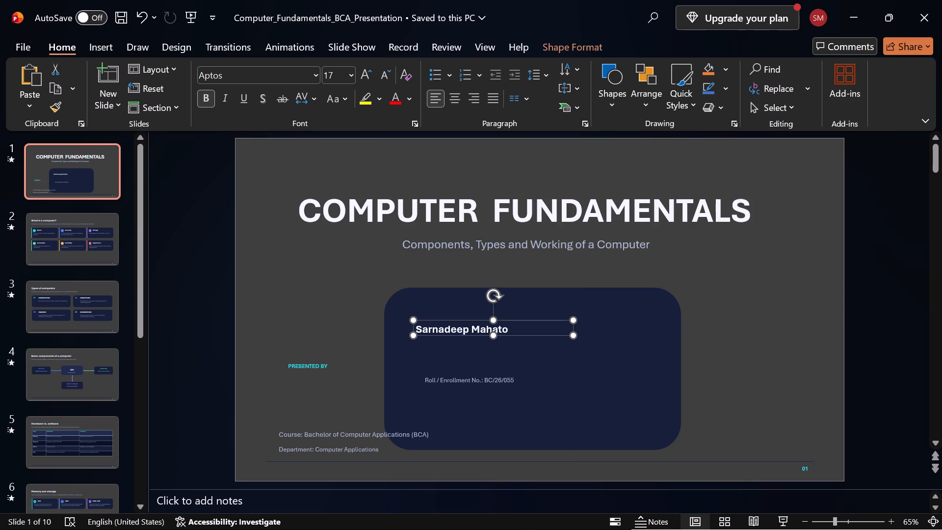
left_click_drag(574, 337, 593, 397)
Shift the navy card slightly so it sits centred under the subtitle, just above the footer line.
left_click(591, 371)
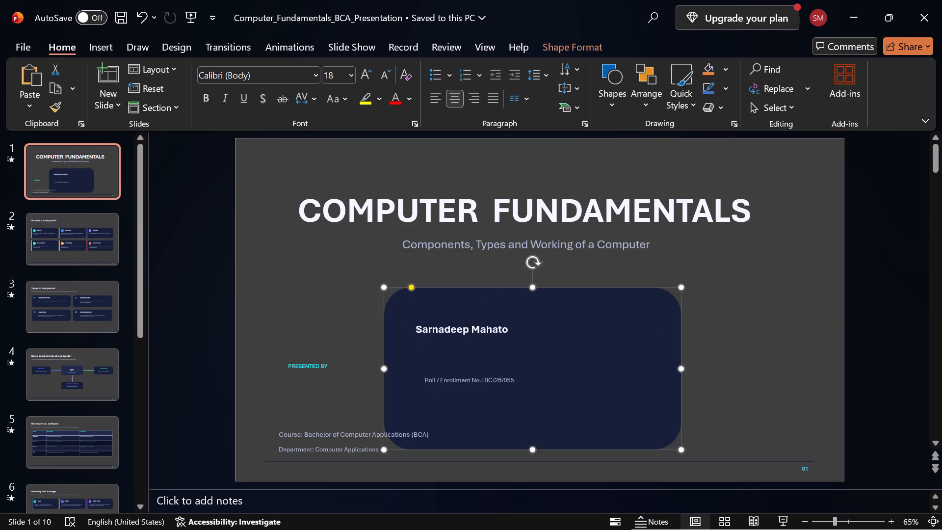
left_click(483, 382)
left_click_drag(549, 391, 560, 405)
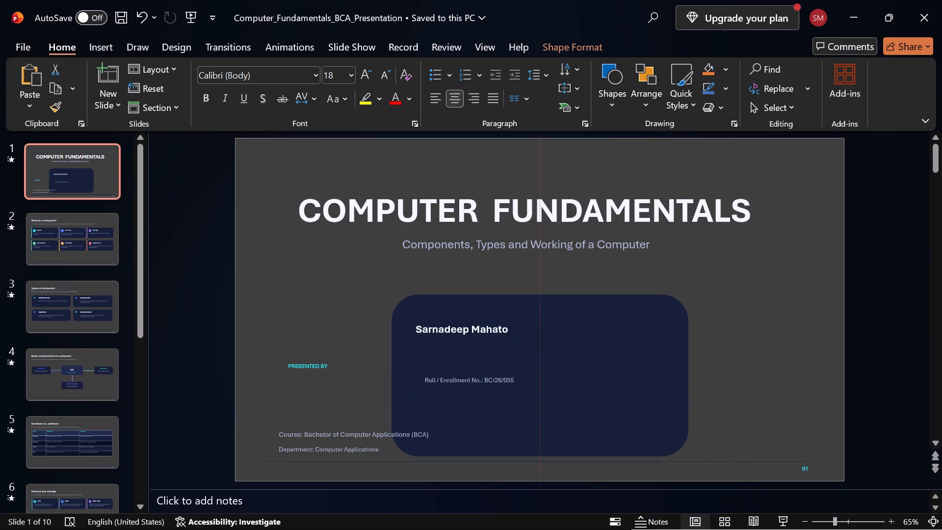
left_click_drag(560, 405, 542, 403)
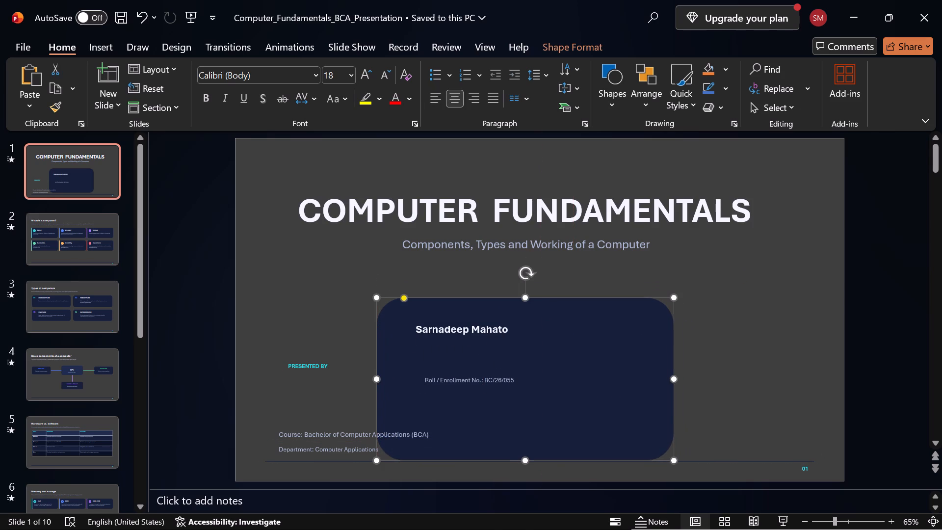
left_click(479, 388)
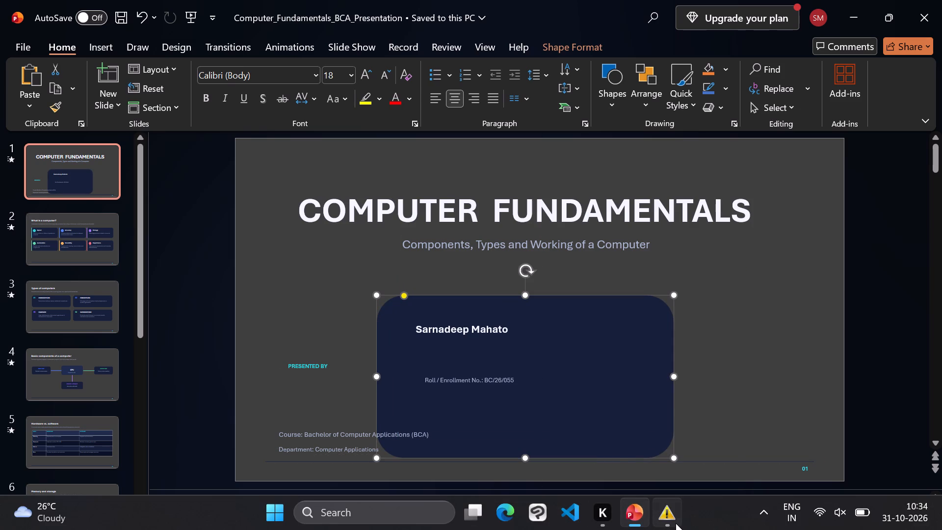
Switch to the Program Compatibility Assistant window to view its message.
left_click(671, 434)
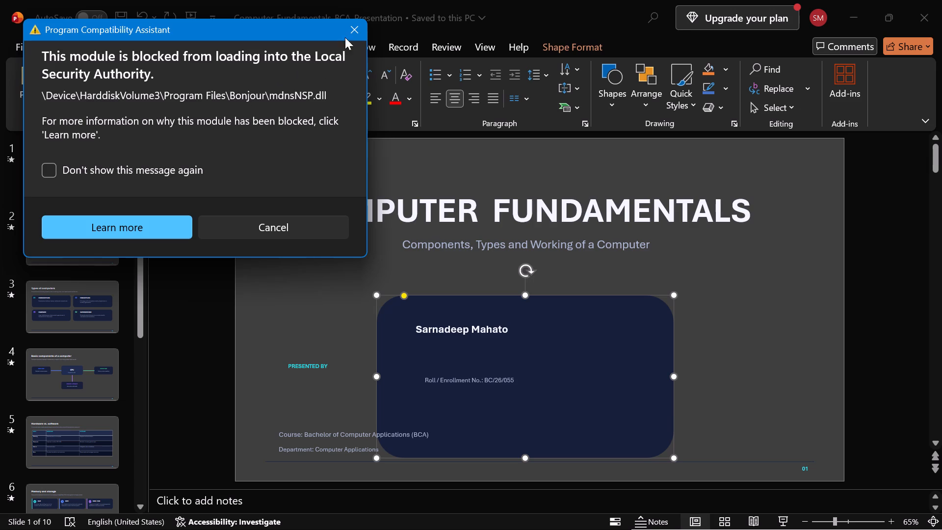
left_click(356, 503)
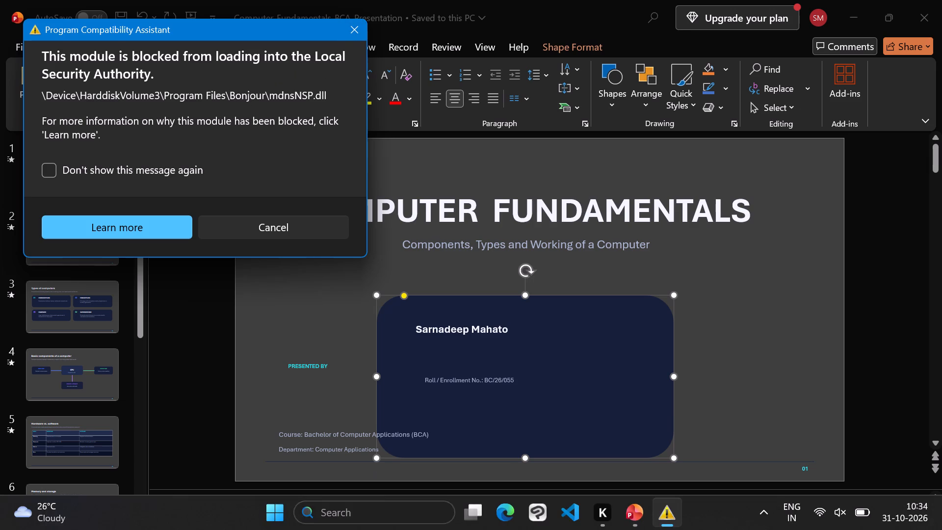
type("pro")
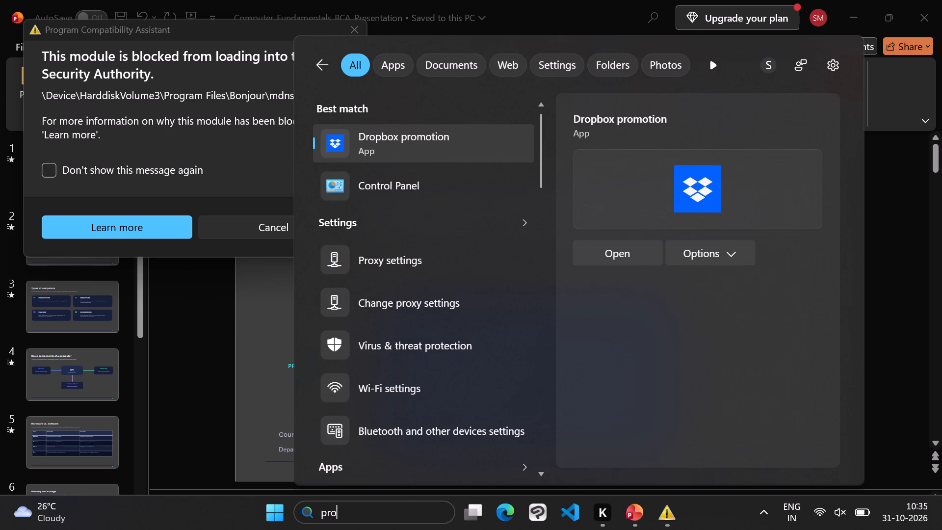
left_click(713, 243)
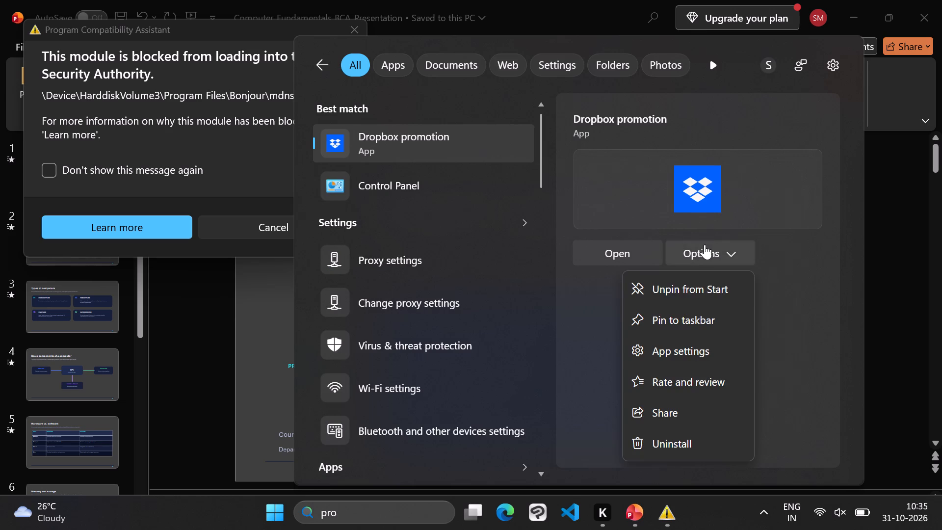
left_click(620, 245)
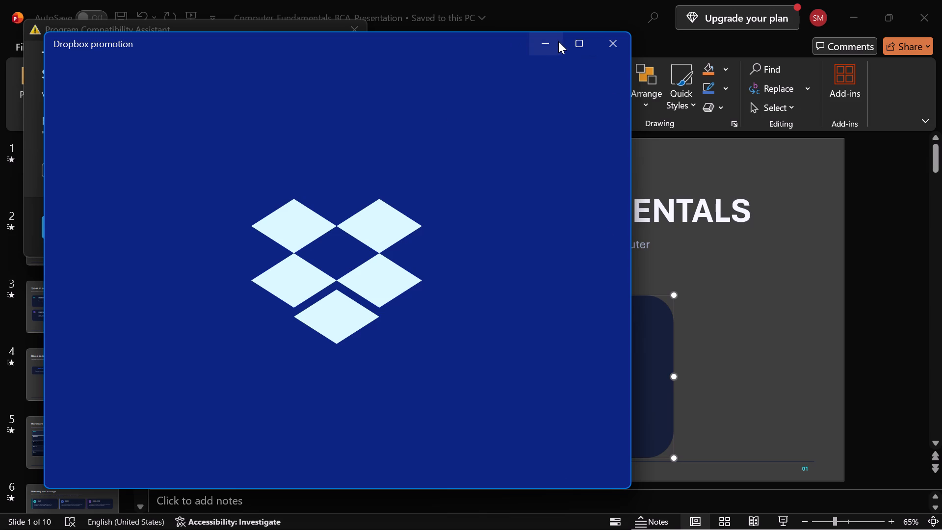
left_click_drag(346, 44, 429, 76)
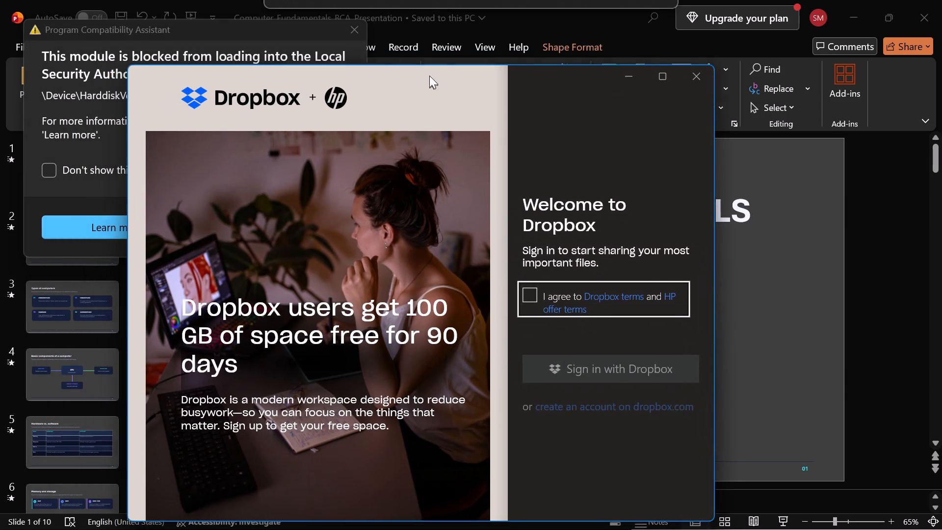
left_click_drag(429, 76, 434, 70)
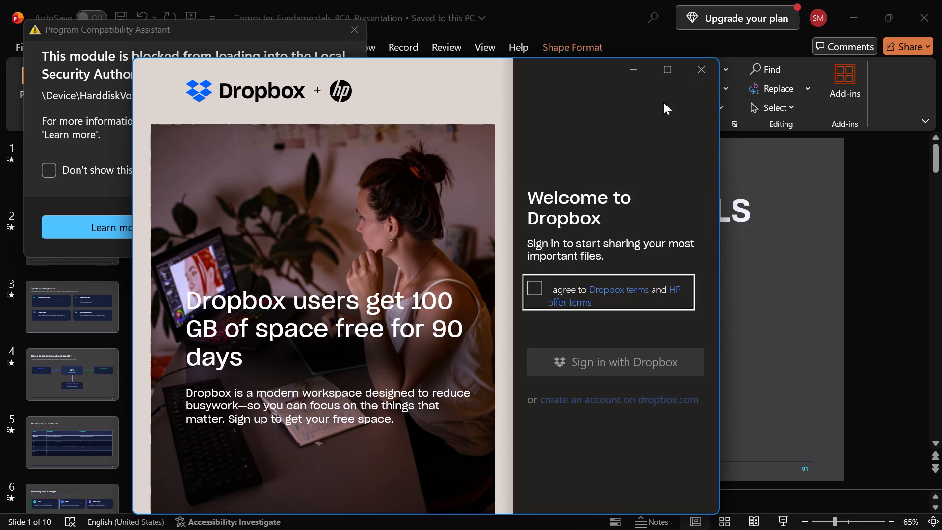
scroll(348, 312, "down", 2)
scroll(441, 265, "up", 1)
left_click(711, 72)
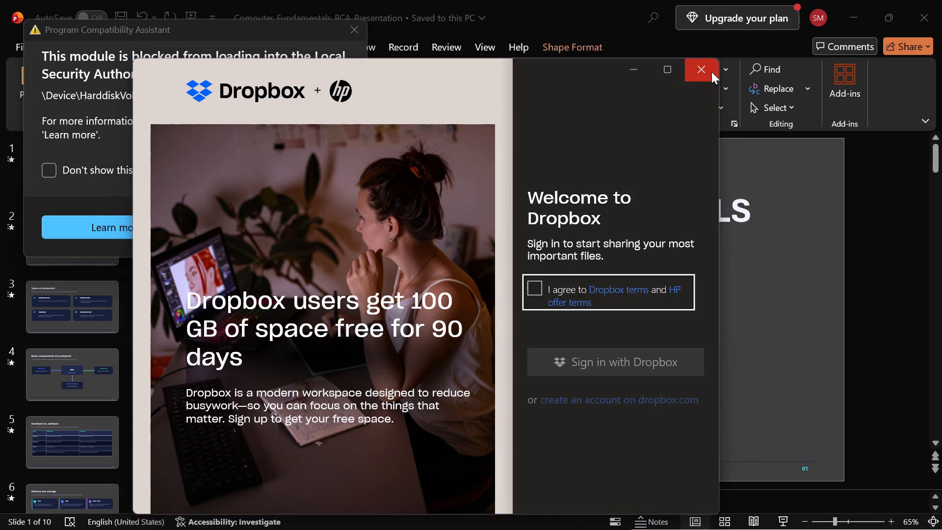
Dismiss the Program Compatibility Assistant message about the blocked module and return to the presentation.
left_click(398, 505)
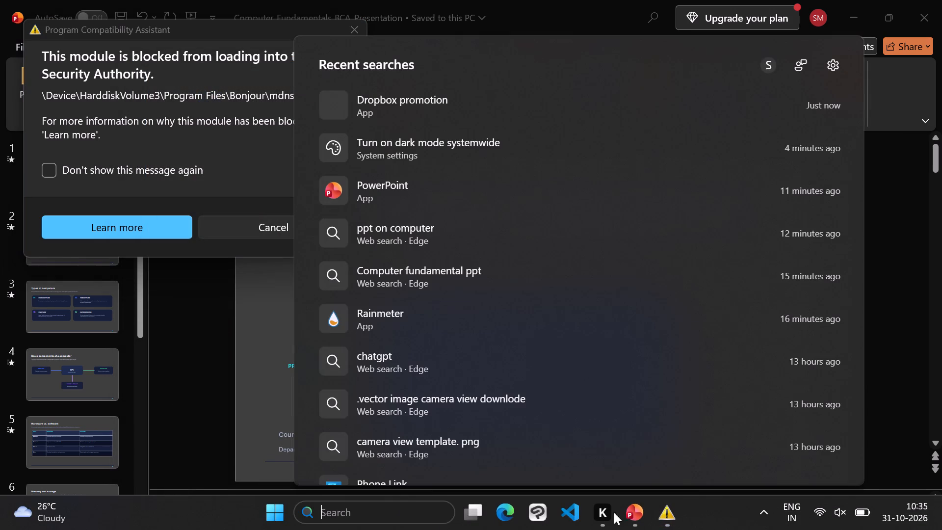
left_click(666, 514)
left_click(671, 515)
right_click(666, 526)
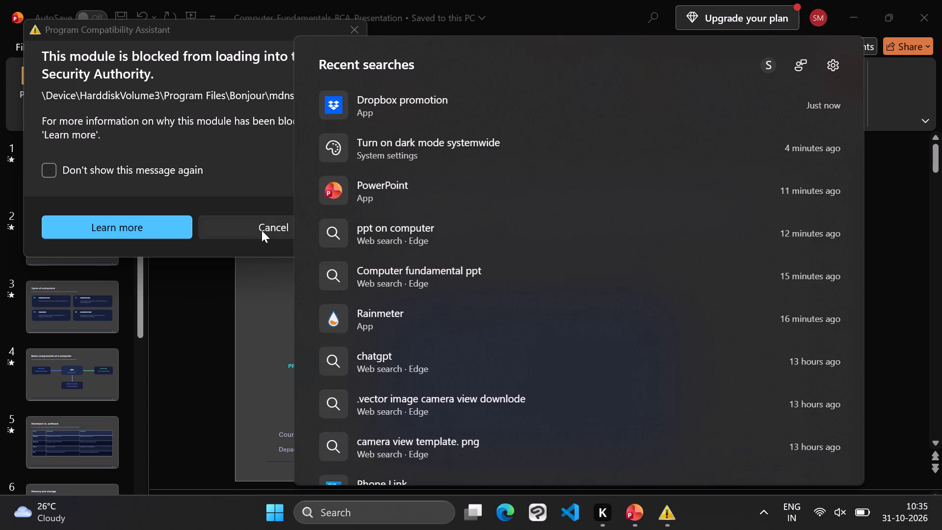
left_click(255, 105)
left_click(312, 90)
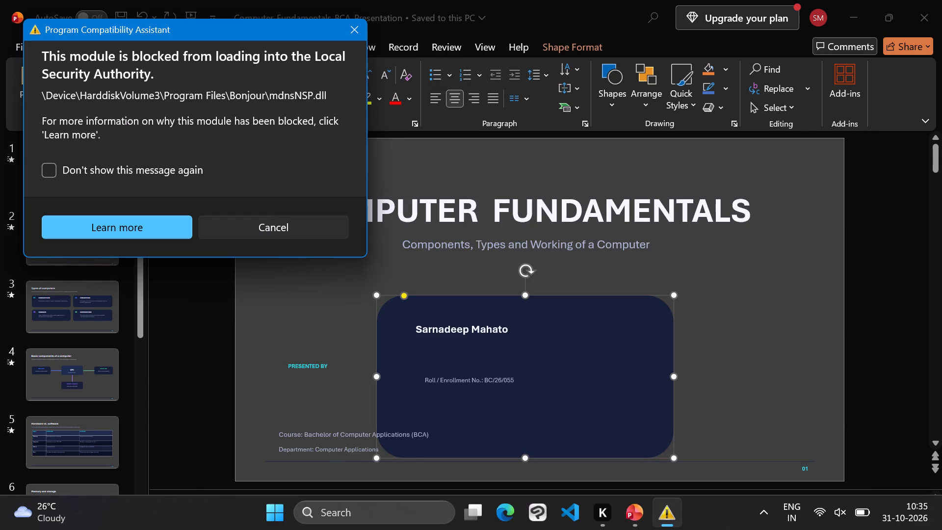
left_click(390, 516)
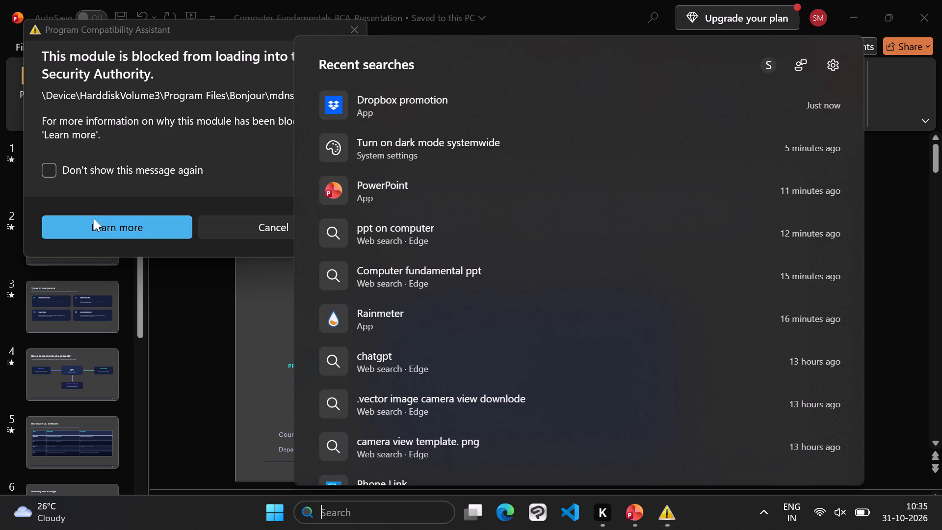
left_click(105, 225)
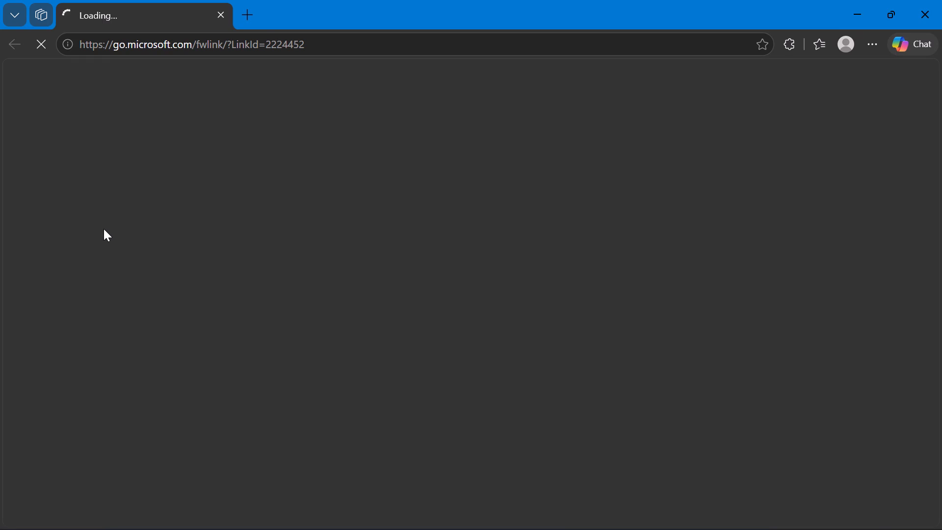
left_click(939, 0)
left_click(323, 226)
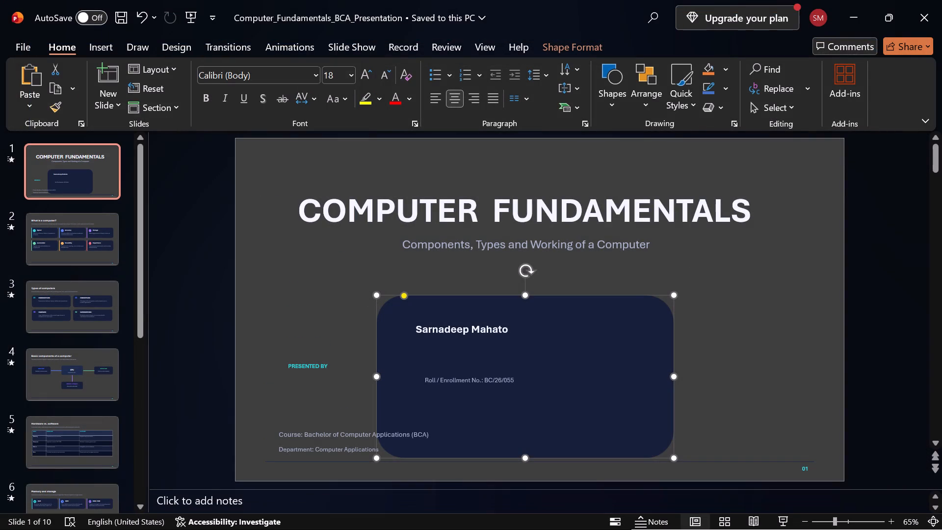
Nudge the Roll / Enrollment No. text box slightly up and to the right inside the navy card, beneath the presenter's name.
left_click_drag(534, 379, 534, 372)
left_click_drag(534, 374, 547, 376)
Search Windows for "fi" and open File Explorer.
left_click(414, 515)
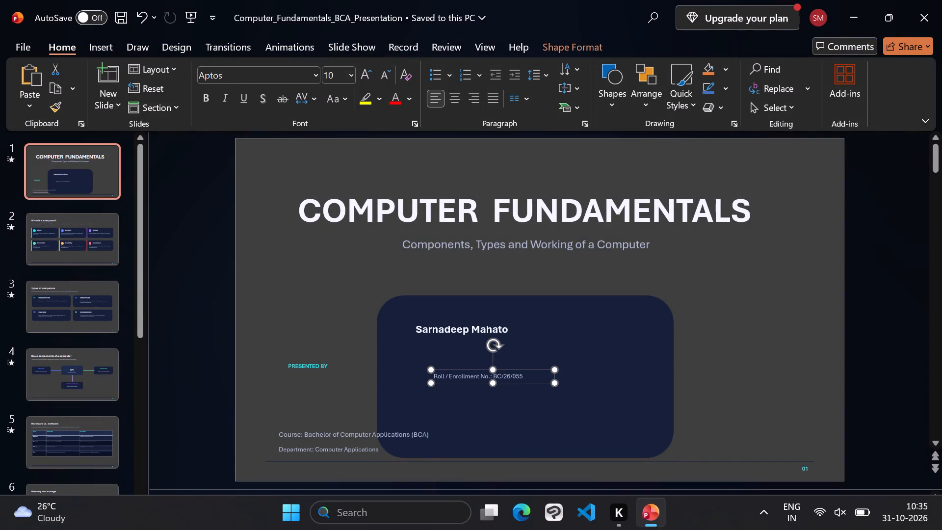
key("m")
key("y")
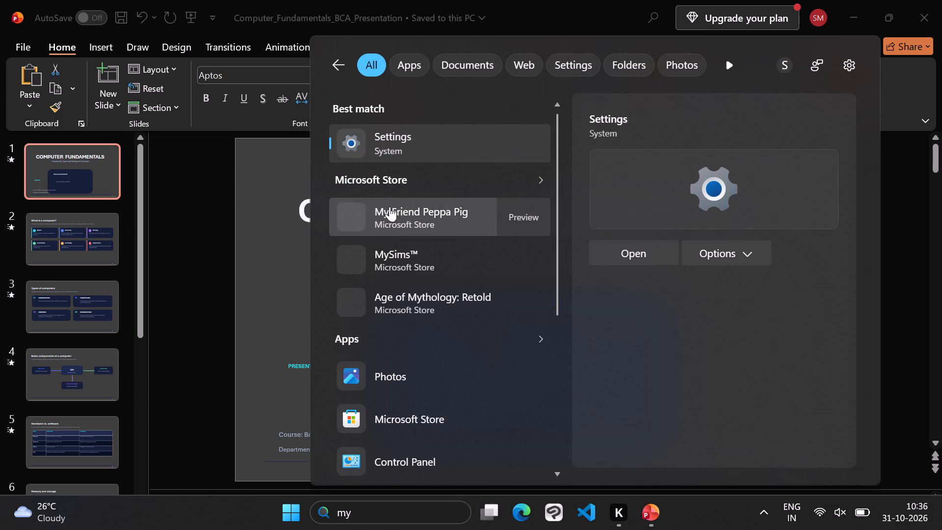
key("BackSpace")
key("BackSpace")
type("fi")
left_click(397, 224)
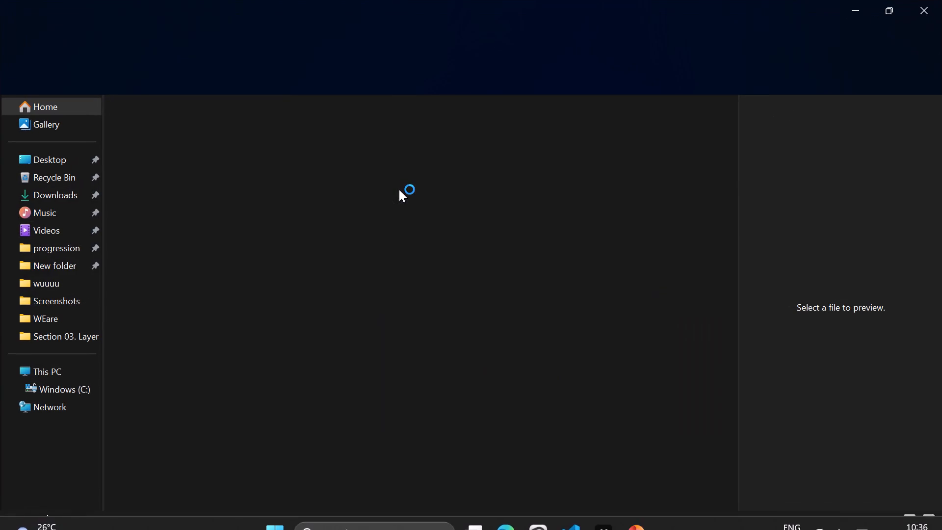
Look through the pinned and recent folders in File Explorer for the assignment files and open the Downloads folder.
left_click(64, 317)
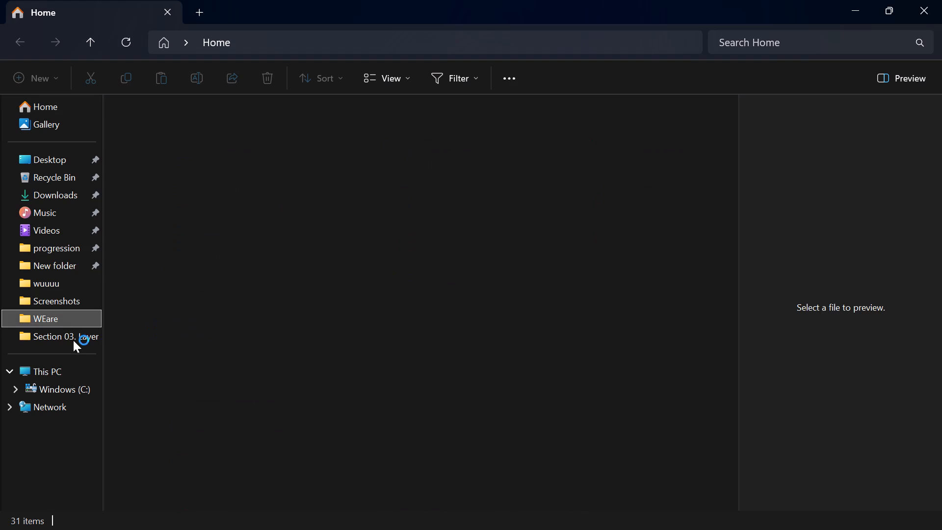
left_click(73, 340)
left_click(35, 316)
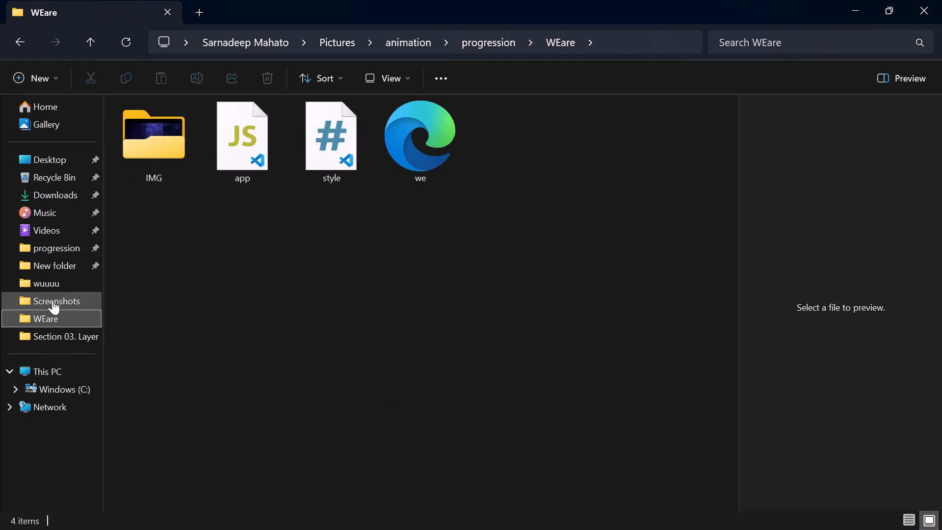
left_click(52, 300)
left_click(59, 277)
left_click(70, 256)
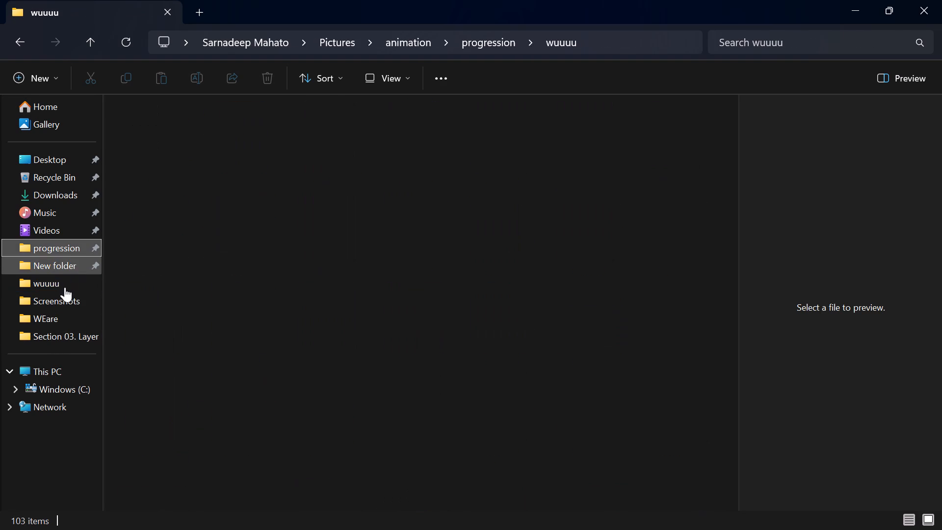
left_click(61, 236)
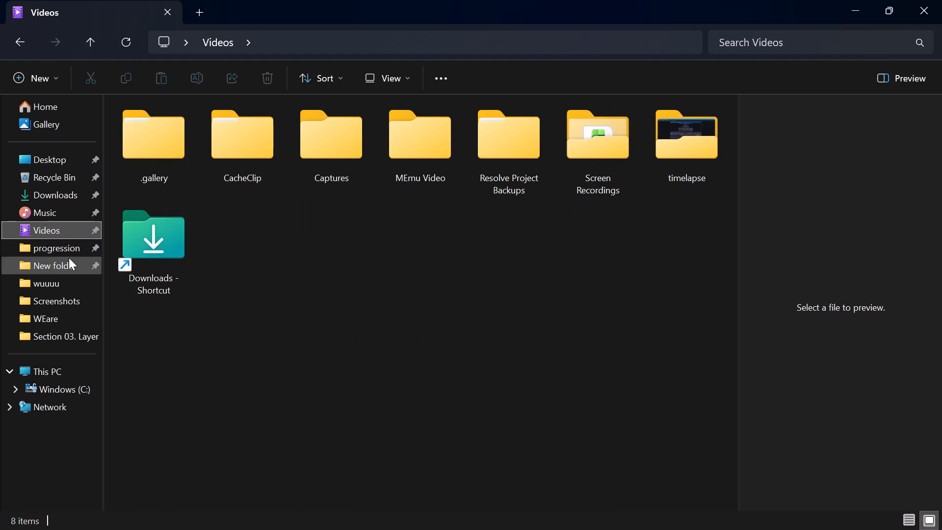
left_click(60, 251)
left_click(53, 269)
left_click(52, 285)
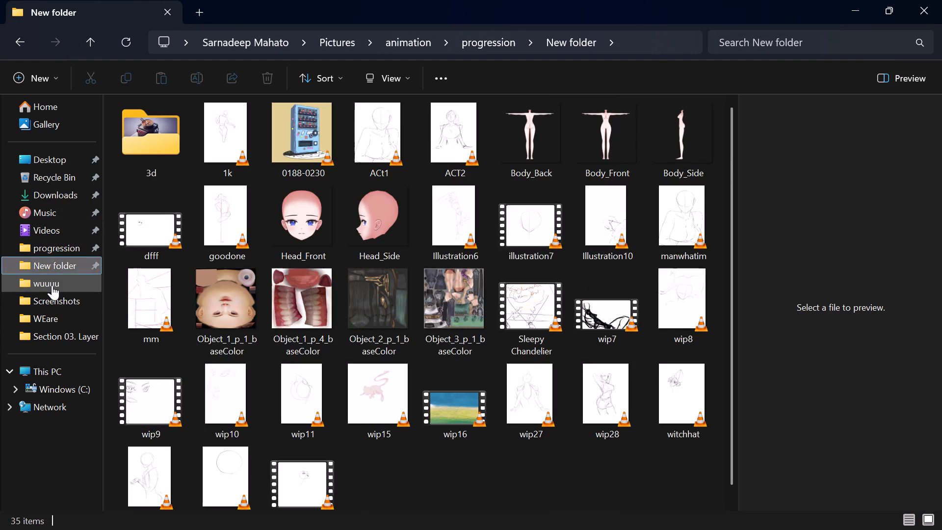
left_click(44, 245)
left_click(28, 264)
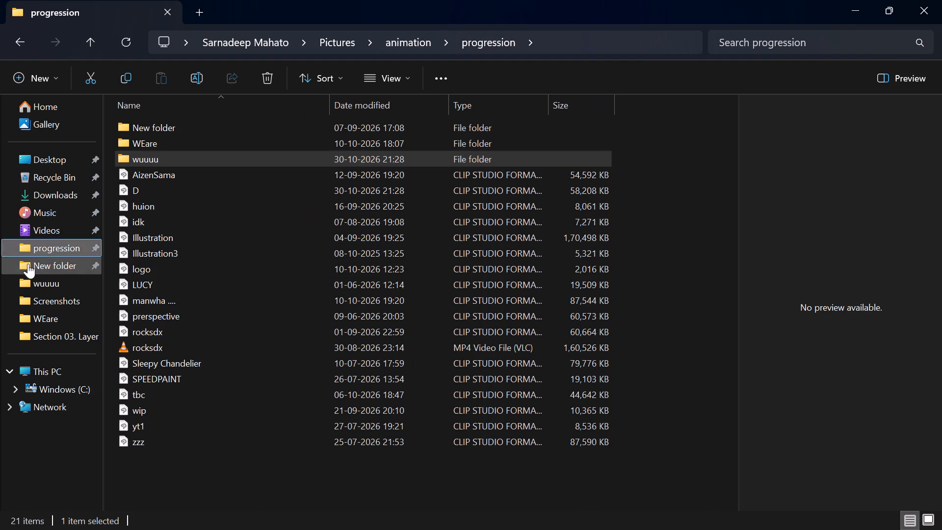
left_click(65, 209)
left_click(59, 192)
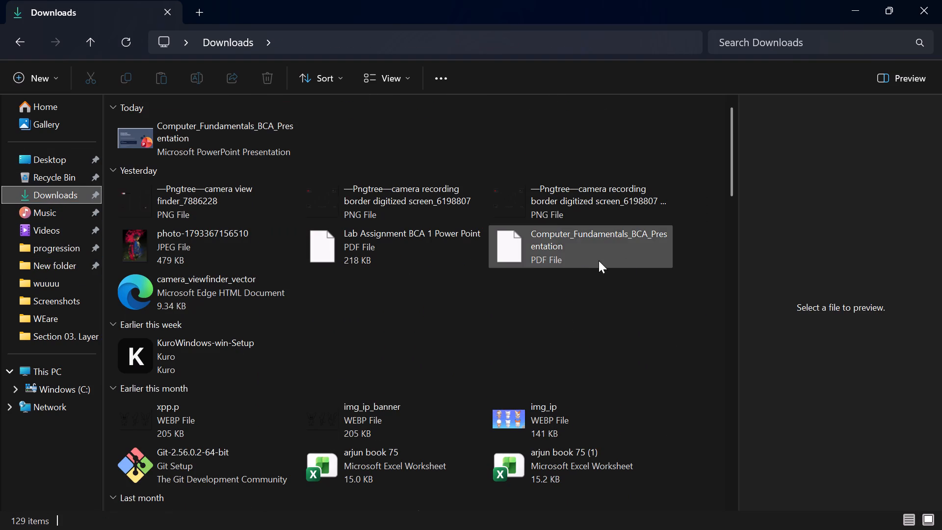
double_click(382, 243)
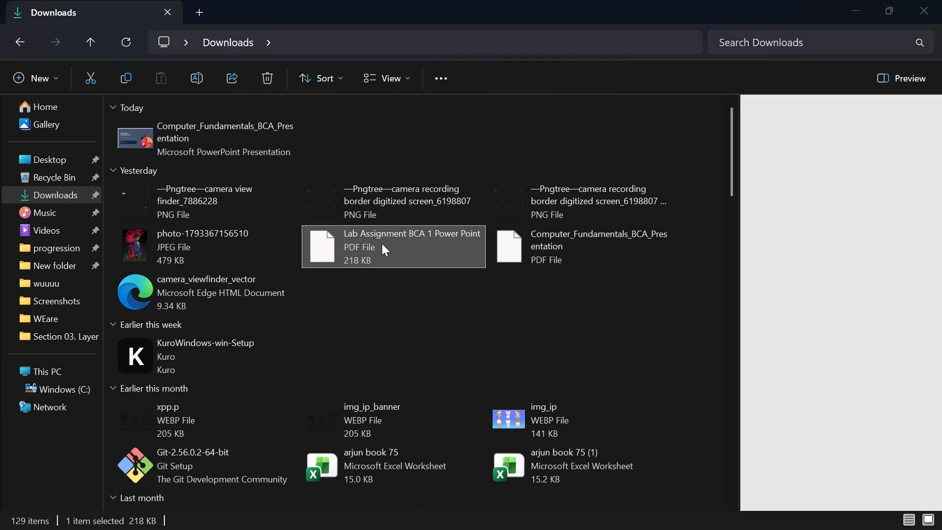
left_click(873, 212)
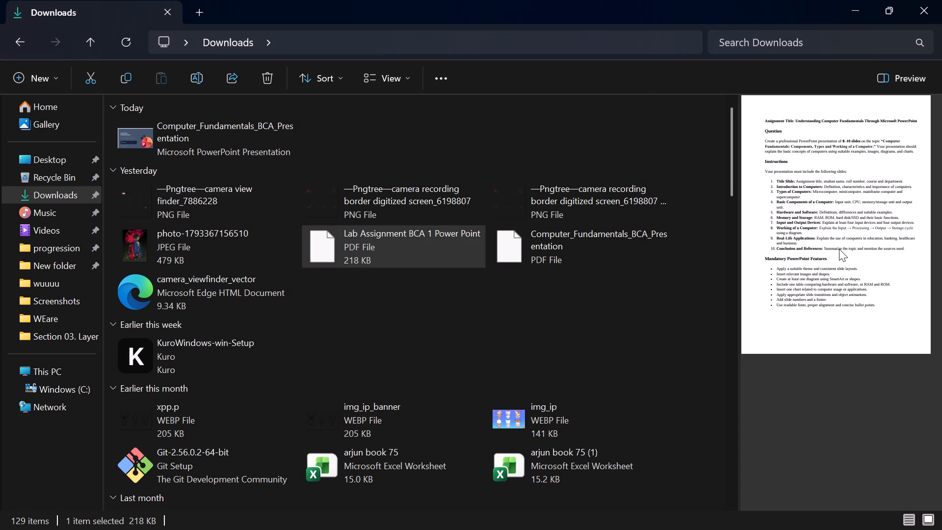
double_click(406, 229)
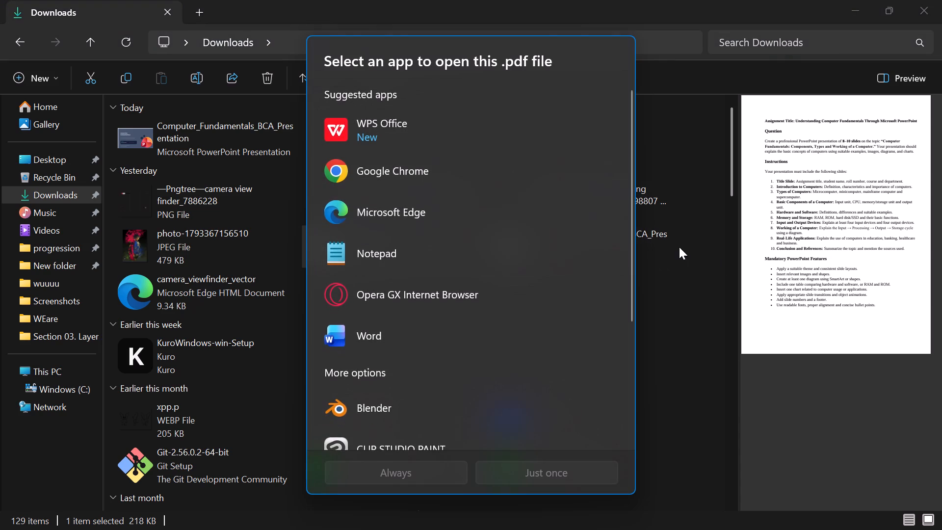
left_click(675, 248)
Open the Computer_Fundamentals_BCA_Presentation PDF just once with WPS Office, view its title page, and close it.
double_click(638, 239)
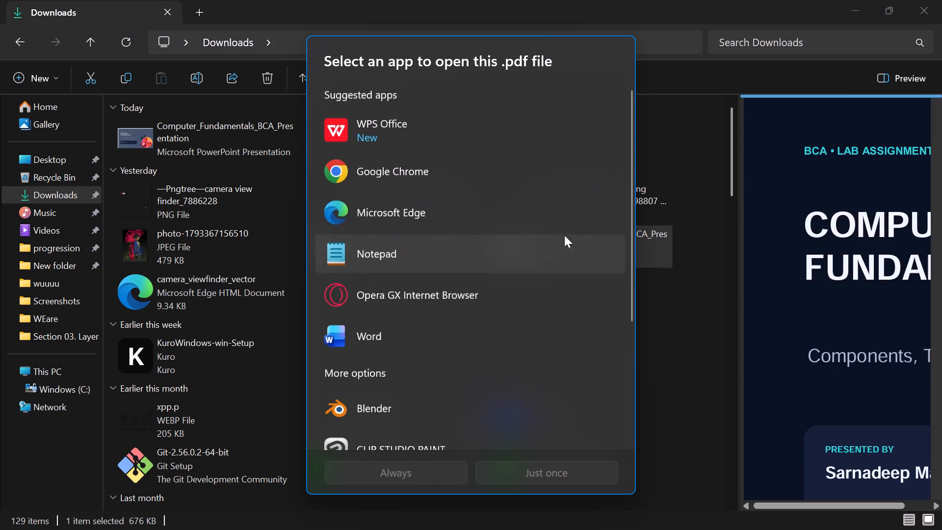
left_click(406, 123)
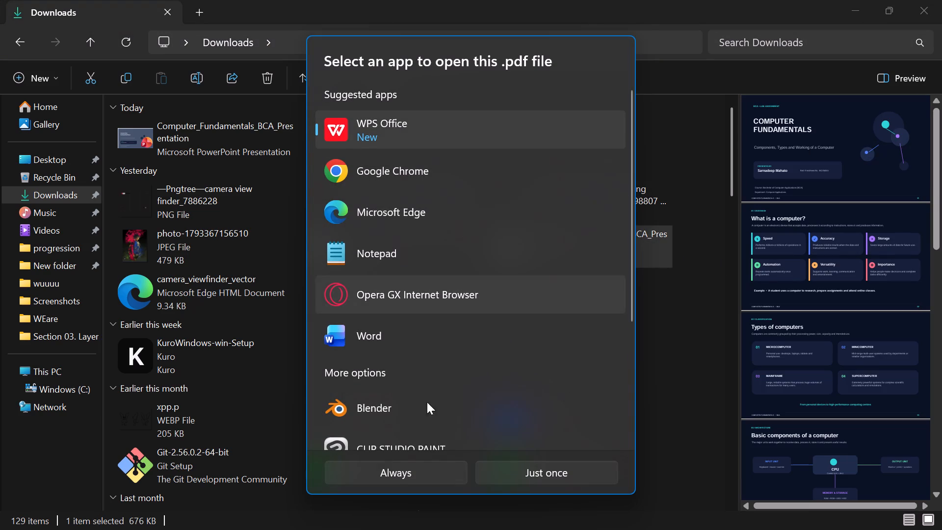
left_click(533, 462)
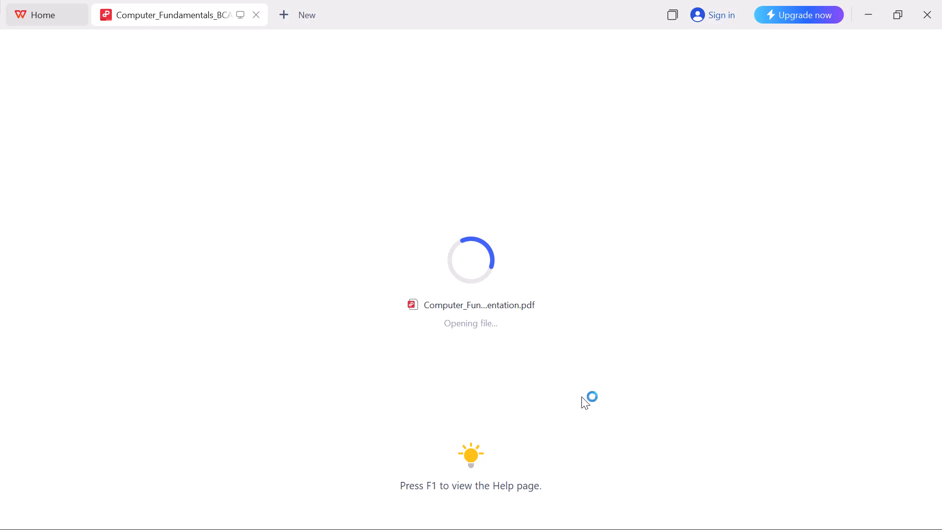
scroll(329, 379, "up", 1)
scroll(441, 296, "up", 2)
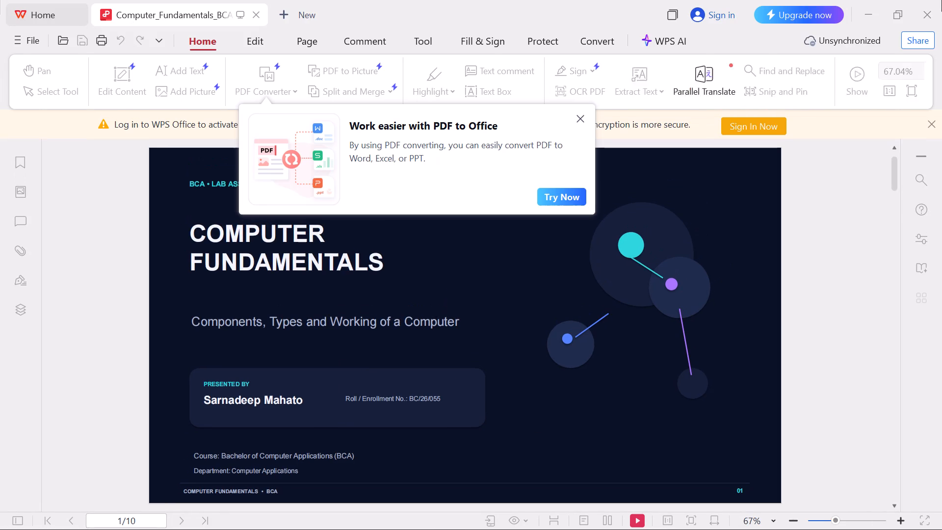
left_click(925, 7)
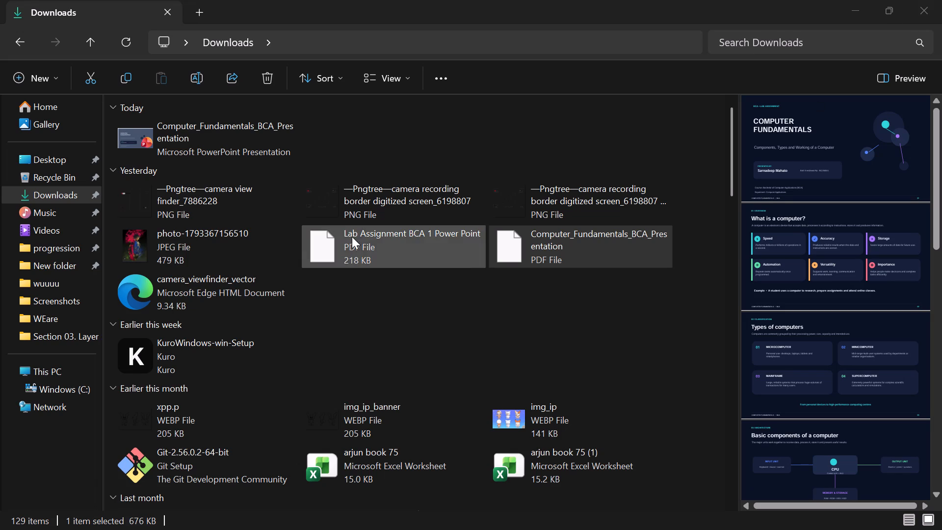
Open the Lab Assignment BCA 1 Power Point PDF in Google Chrome and read its slide instructions and mandatory features.
double_click(441, 249)
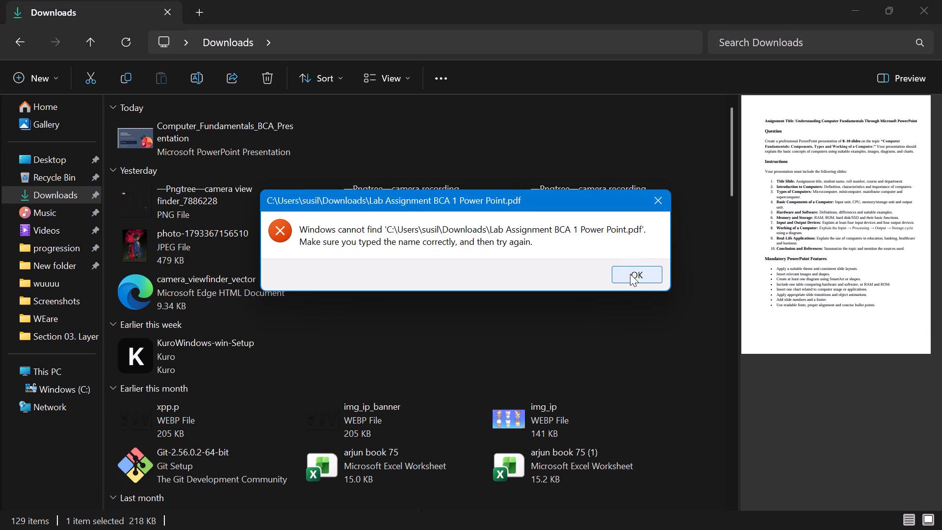
left_click(630, 274)
right_click(418, 251)
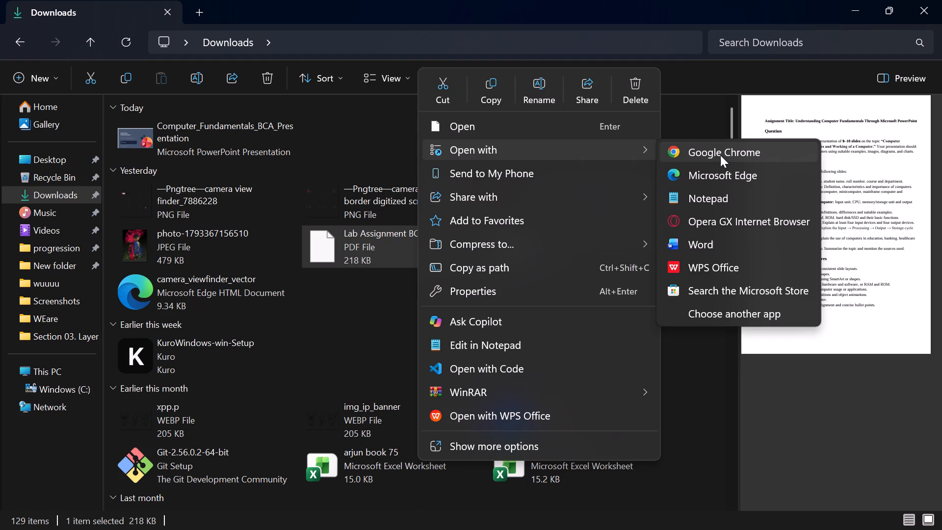
left_click(721, 155)
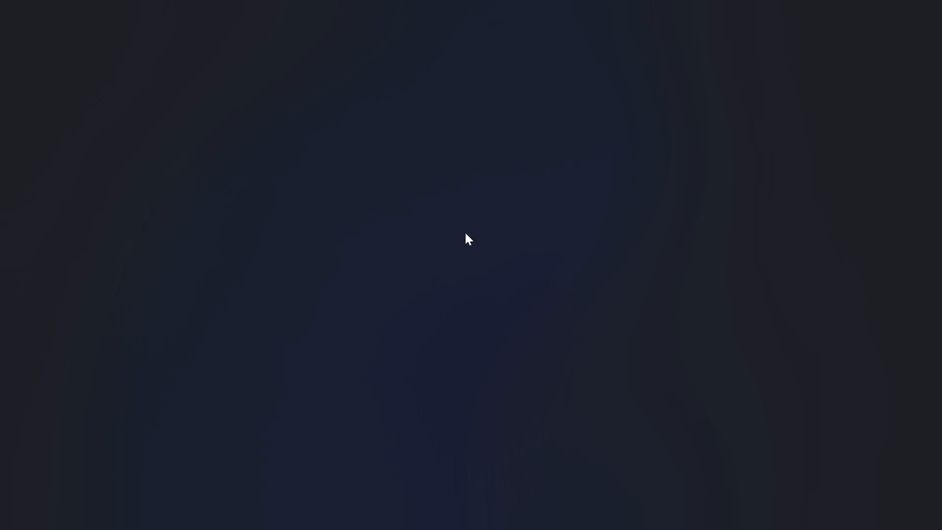
scroll(415, 362, "down", 2)
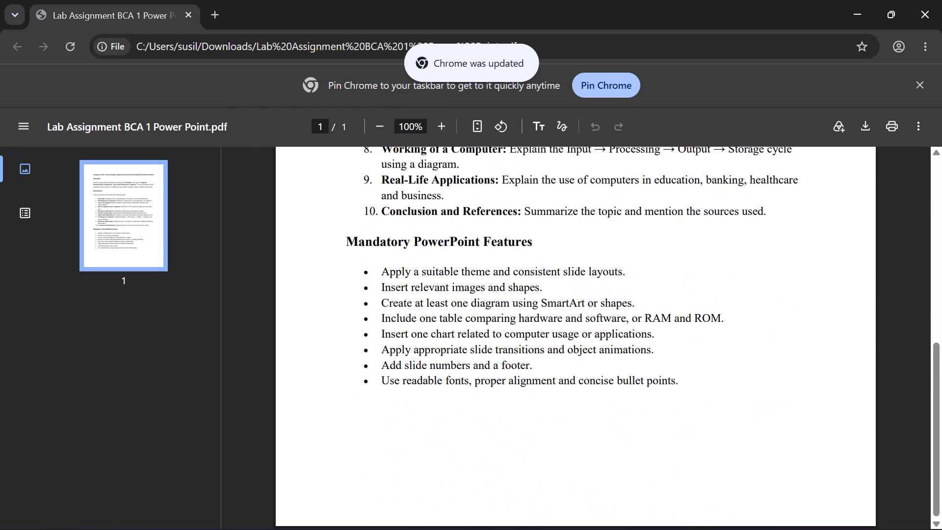
scroll(403, 347, "up", 1)
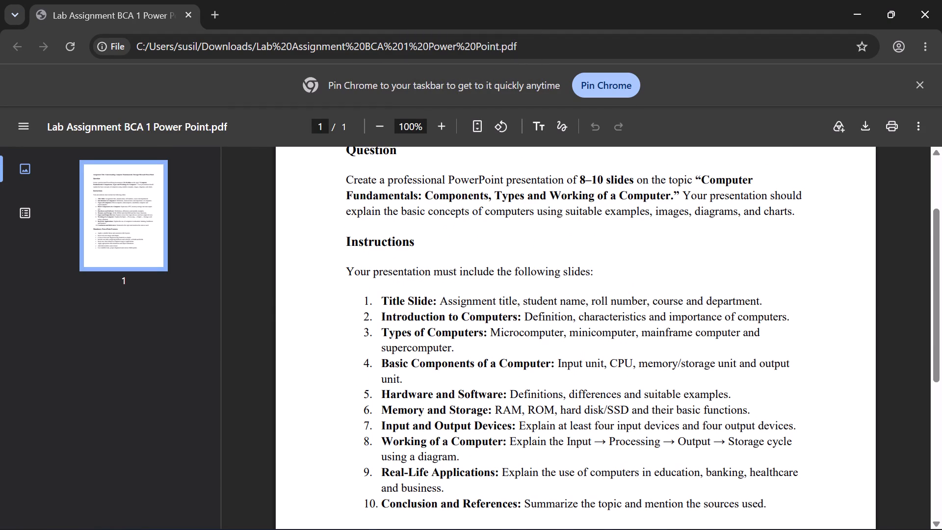
scroll(532, 300, "up", 1)
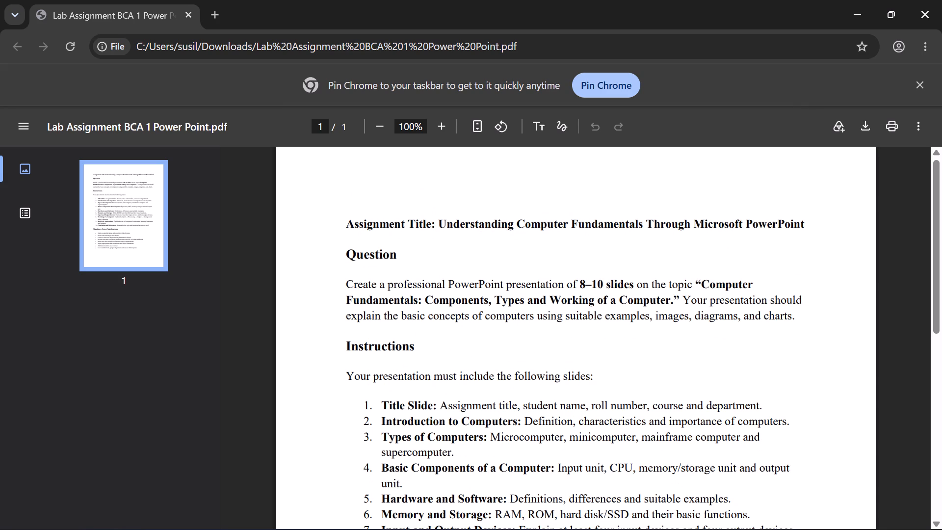
Copy the assignment title "Understanding Computer Fundamentals Through Microsoft PowerPoint" from the lab assignment PDF.
left_click_drag(439, 225, 623, 222)
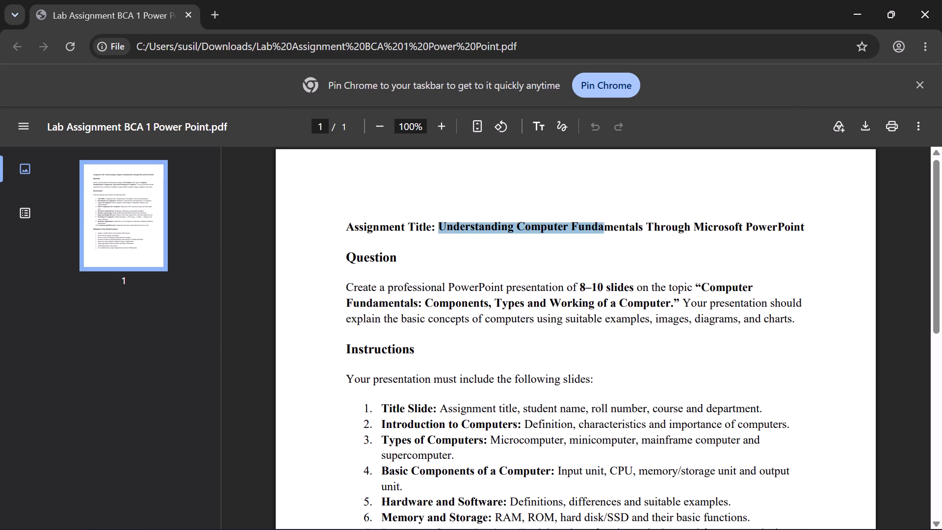
left_click_drag(623, 222, 791, 215)
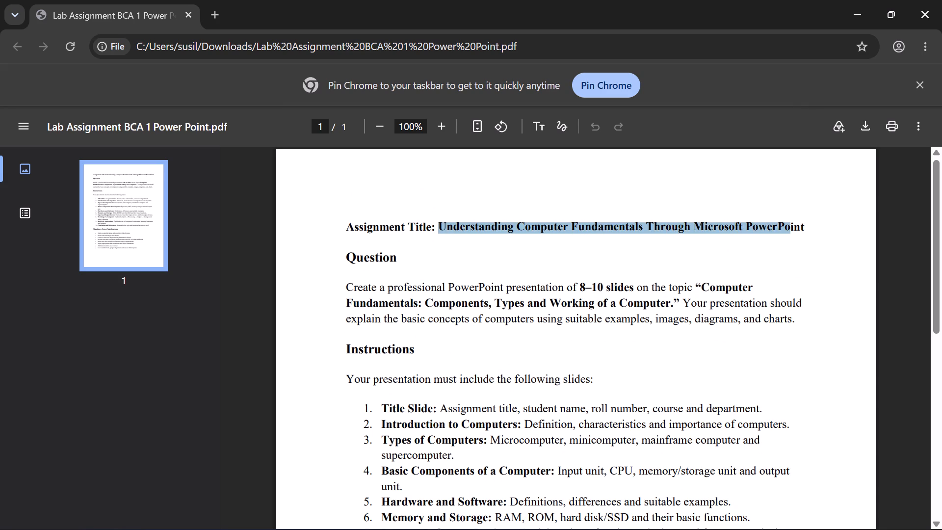
left_click_drag(791, 215, 794, 215)
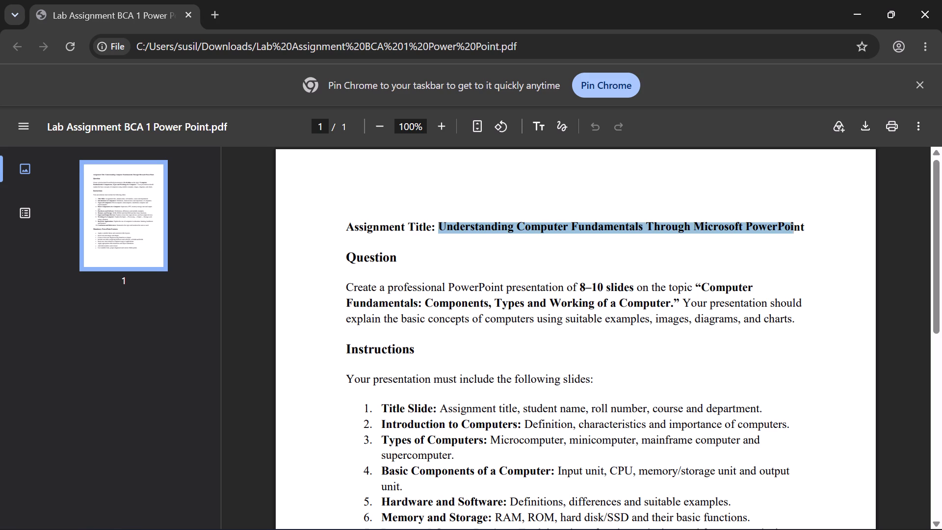
left_click_drag(794, 215, 819, 221)
key("ctrl+c")
scroll(519, 329, "down", 1)
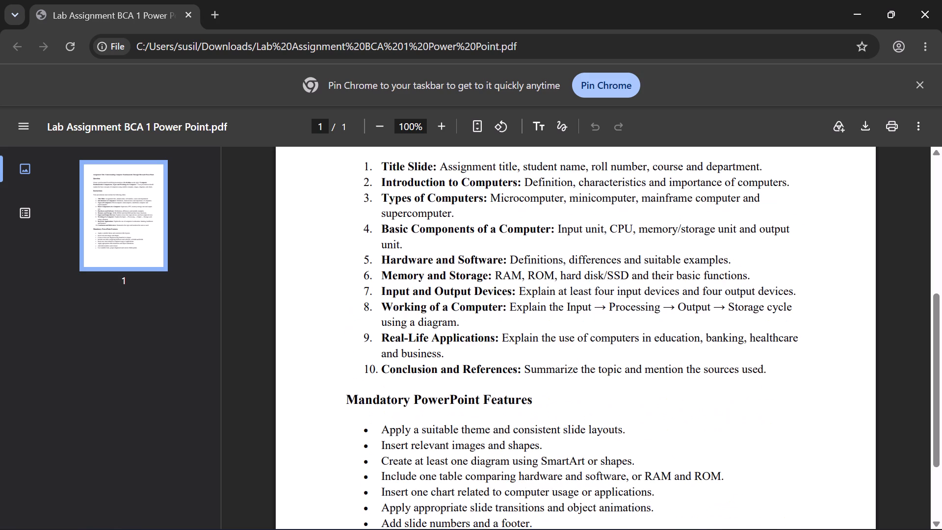
Switch to PowerPoint and replace the slide 1 title with the copied "Understanding Computer Fundamentals Through Microsoft PowerPoint".
scroll(515, 324, "up", 1)
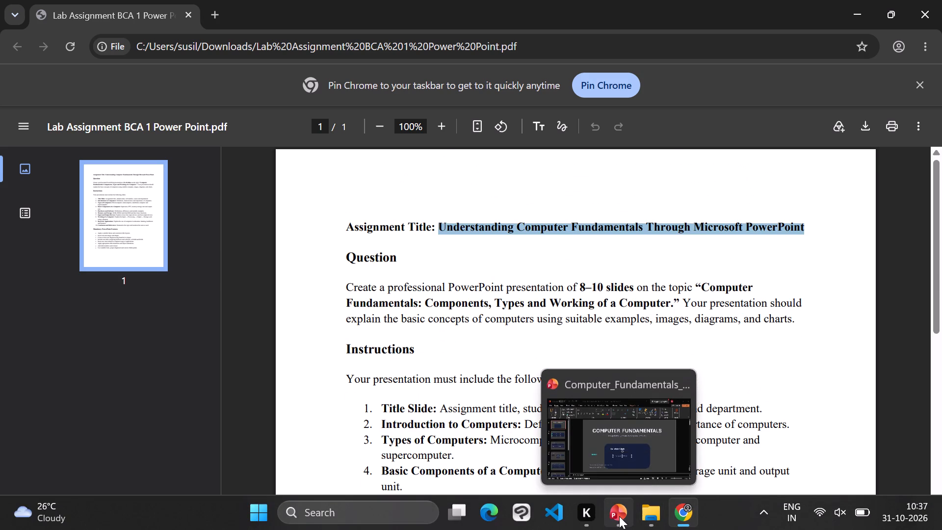
left_click(619, 516)
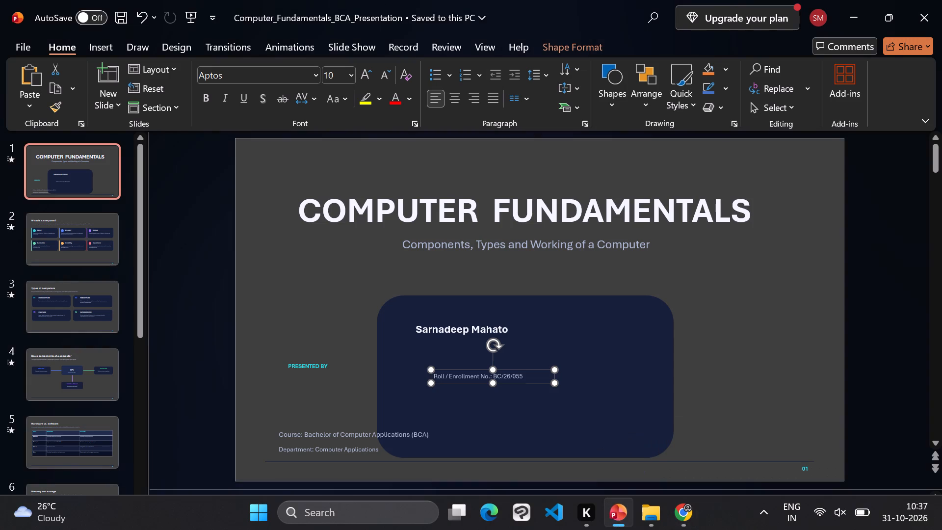
left_click(350, 210)
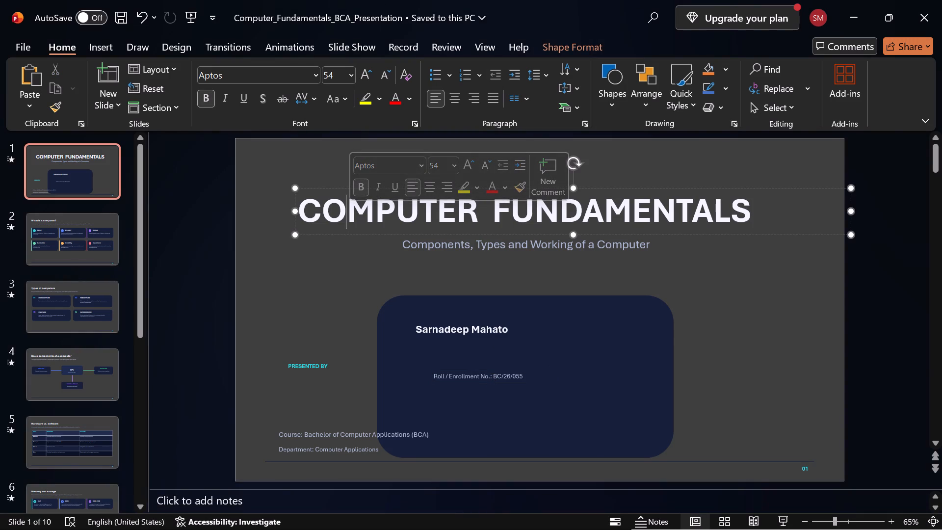
key("ctrl+a")
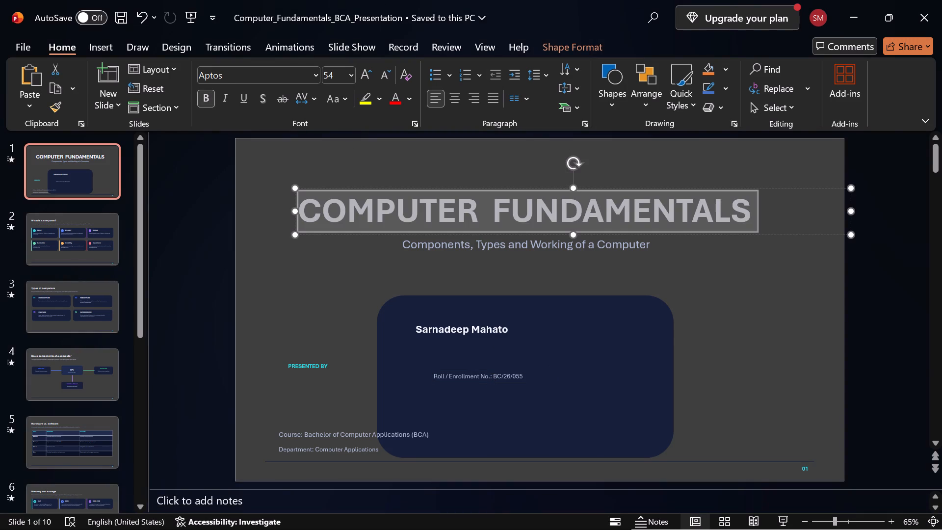
key("ctrl+v")
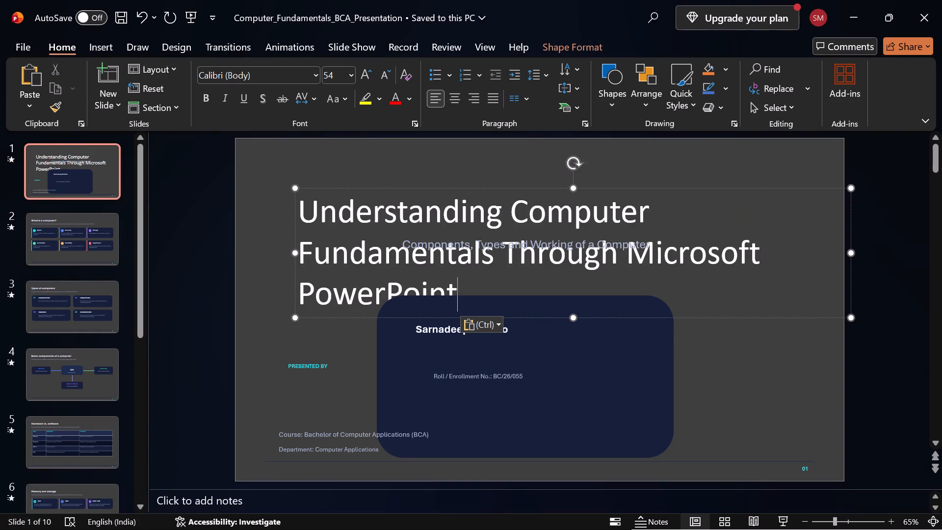
key("ctrl+z")
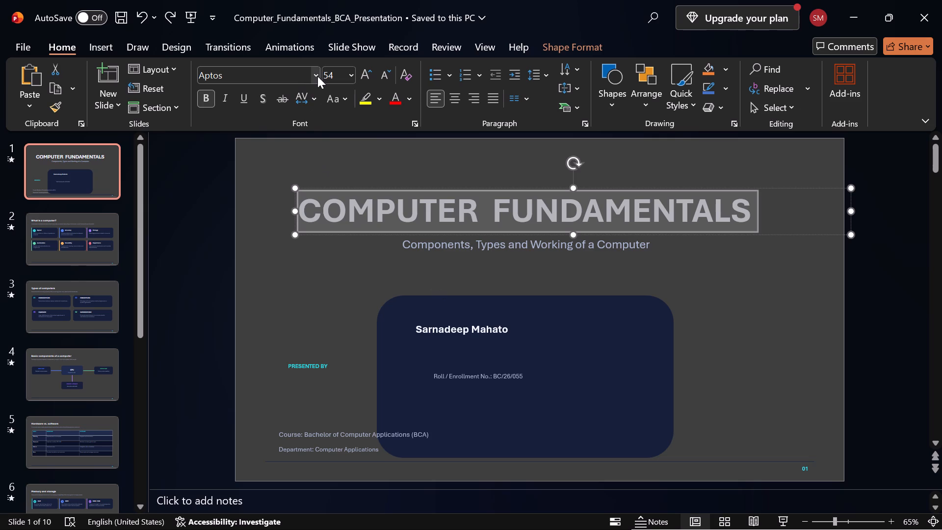
left_click(317, 76)
left_click(317, 76)
key("ctrl+v")
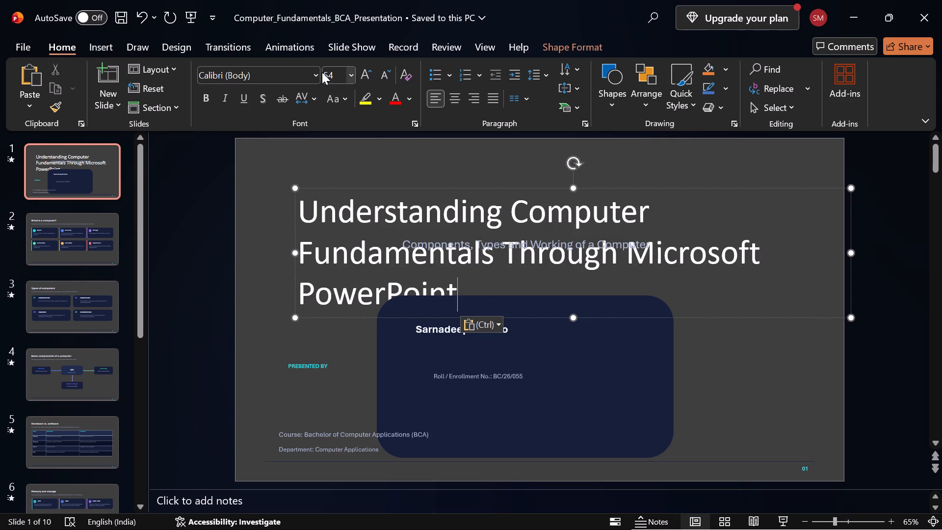
Format the whole title on slide 1 in bold Aptos at size 24.
left_click(319, 76)
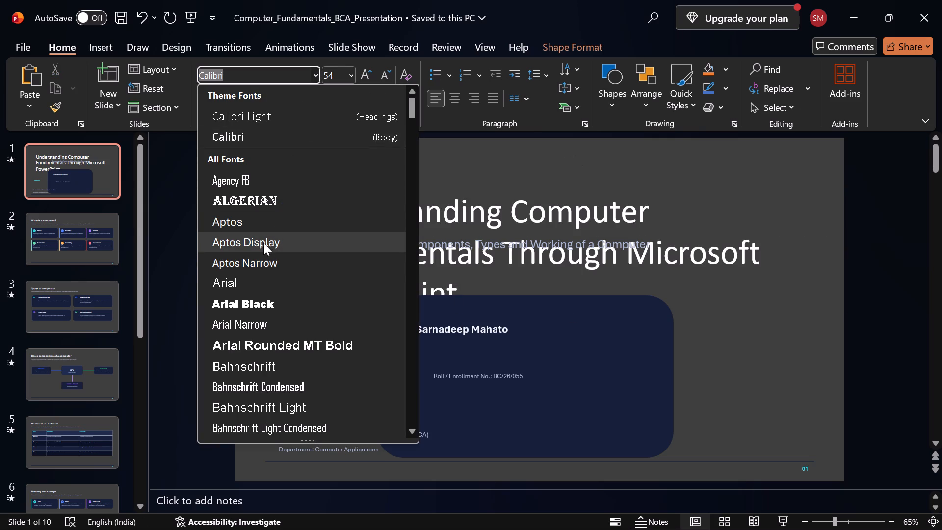
left_click(267, 221)
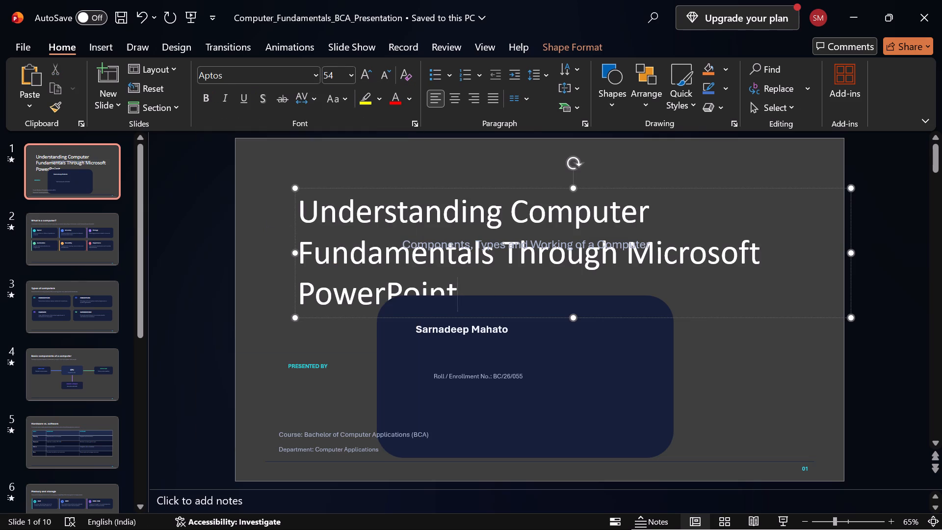
key("ctrl+a")
left_click(317, 80)
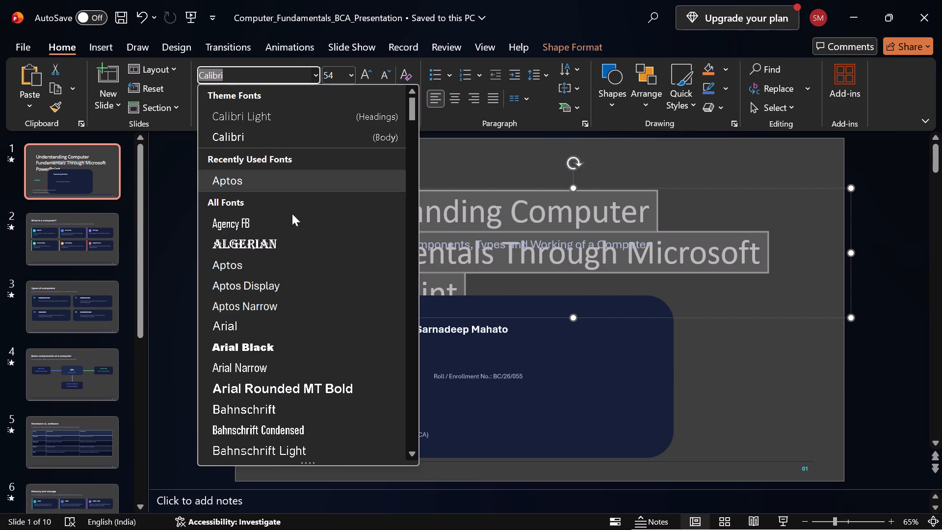
left_click(283, 175)
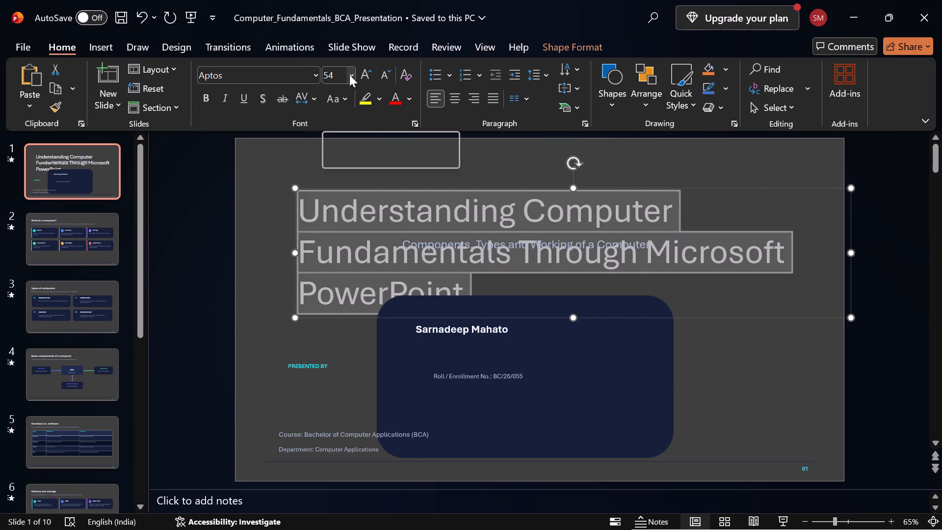
left_click(204, 97)
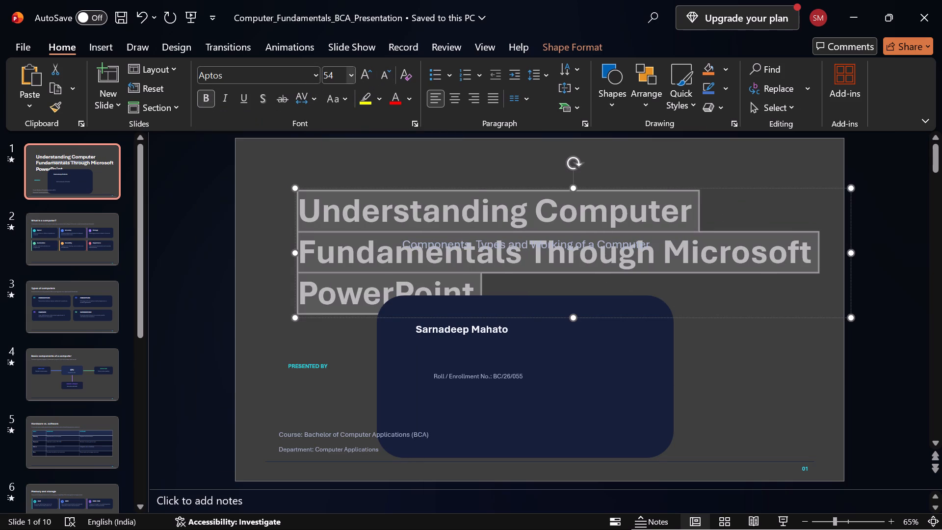
left_click(350, 74)
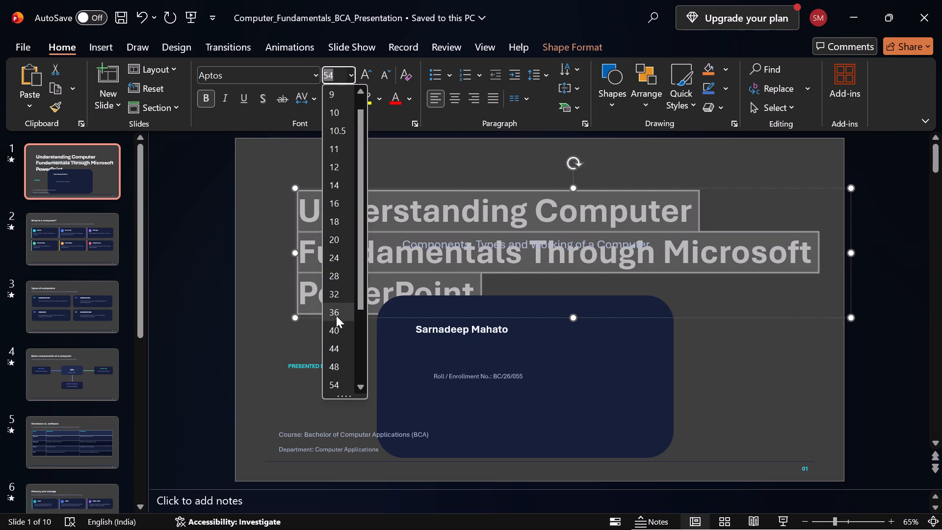
left_click(341, 252)
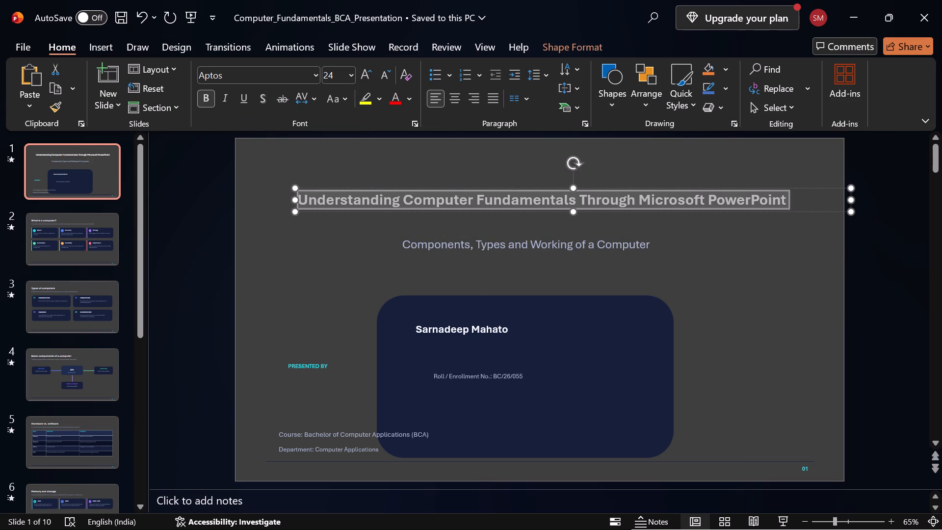
Reposition the title and the subtitle beneath it so both sit roughly centred above the navy card.
left_click_drag(846, 209, 805, 213)
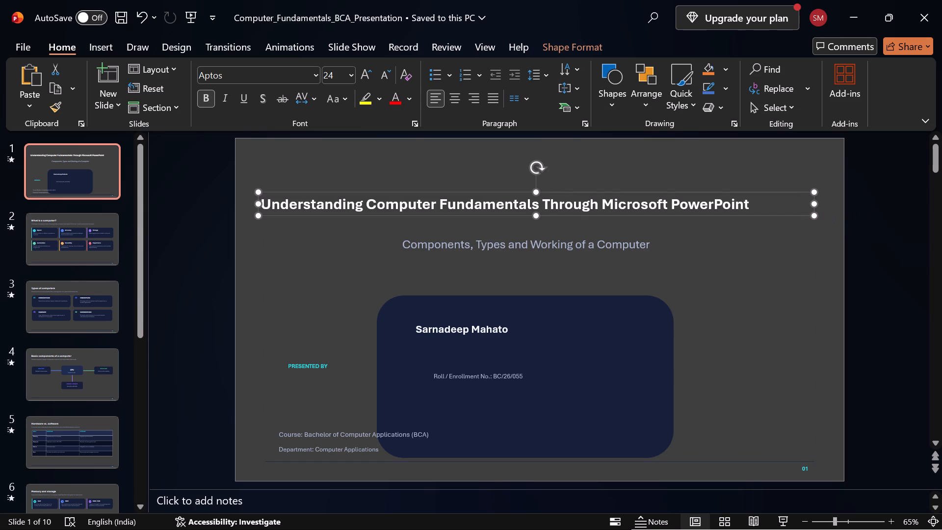
left_click_drag(767, 208, 783, 208)
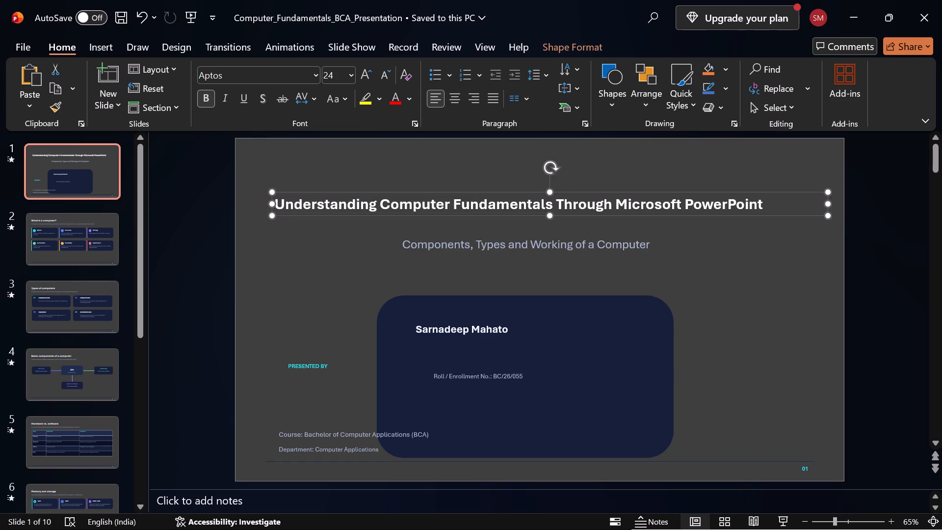
left_click(649, 250)
left_click_drag(675, 247, 663, 224)
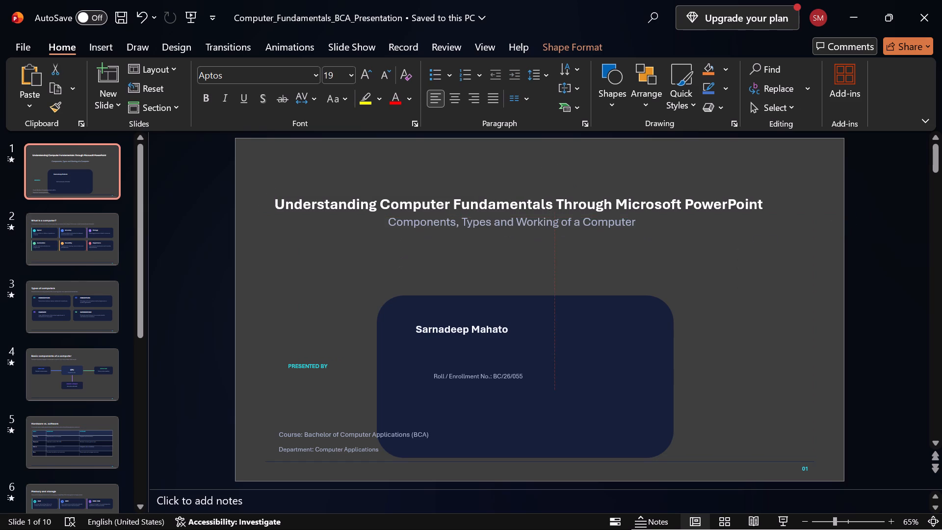
left_click_drag(663, 224, 660, 239)
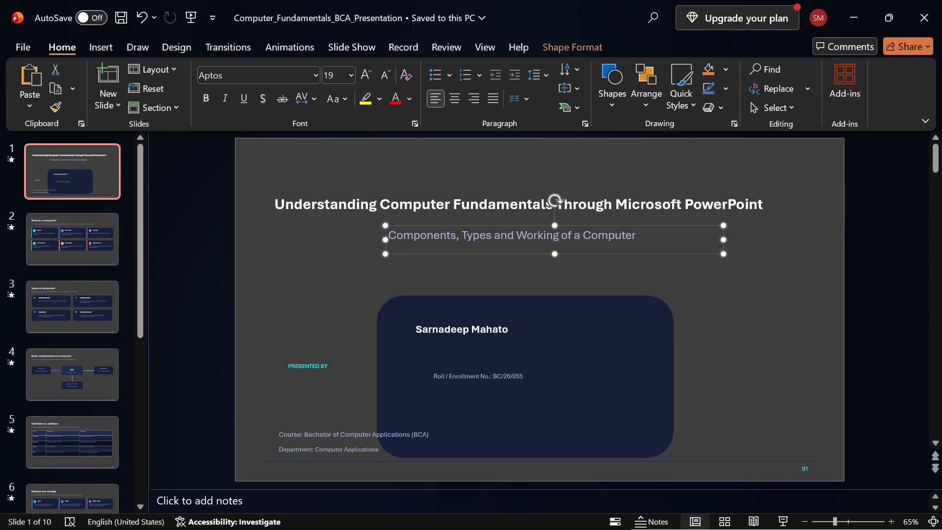
key("ctrl+a")
left_click(770, 313)
Shift the student name text box toward the middle of the navy card, widen it, and add a space before the name.
left_click(637, 371)
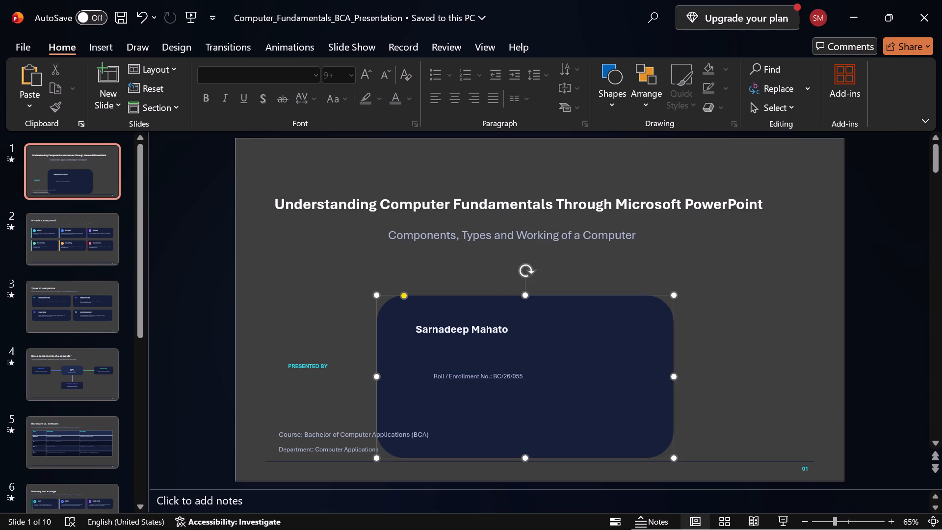
left_click(478, 327)
left_click_drag(530, 330, 618, 328)
left_click_drag(618, 328, 614, 326)
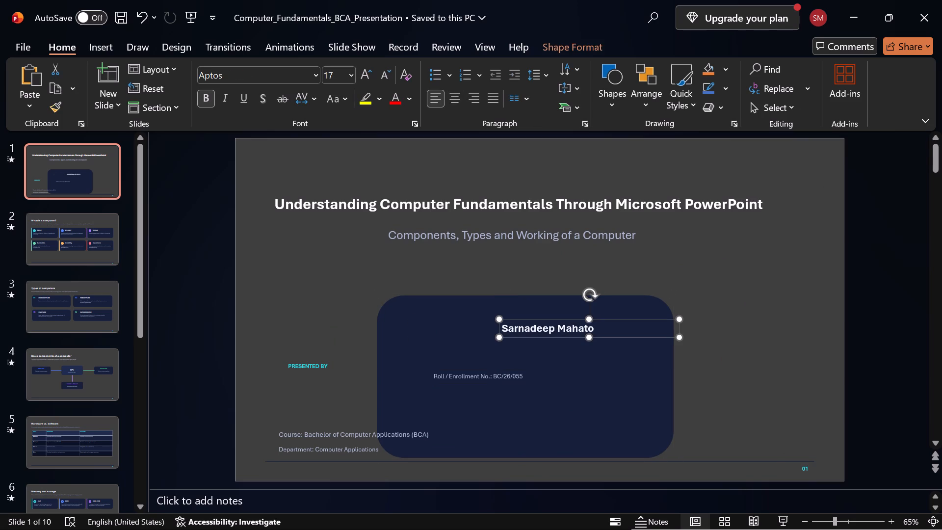
left_click_drag(500, 336, 406, 334)
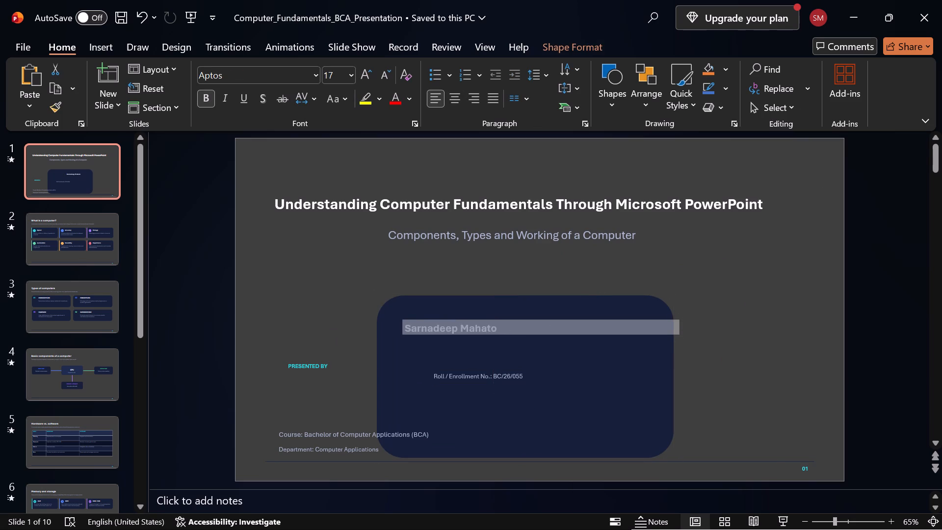
left_click_drag(406, 334, 473, 341)
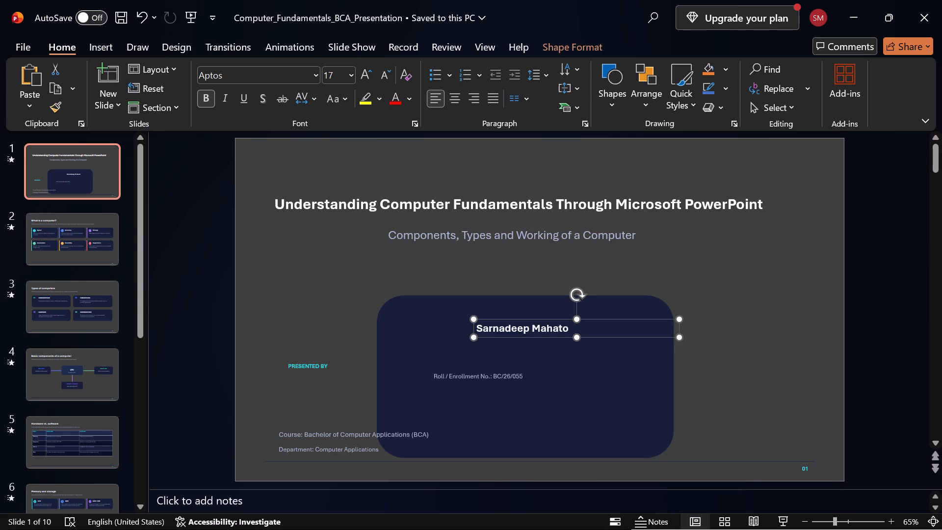
left_click(477, 328)
key("space")
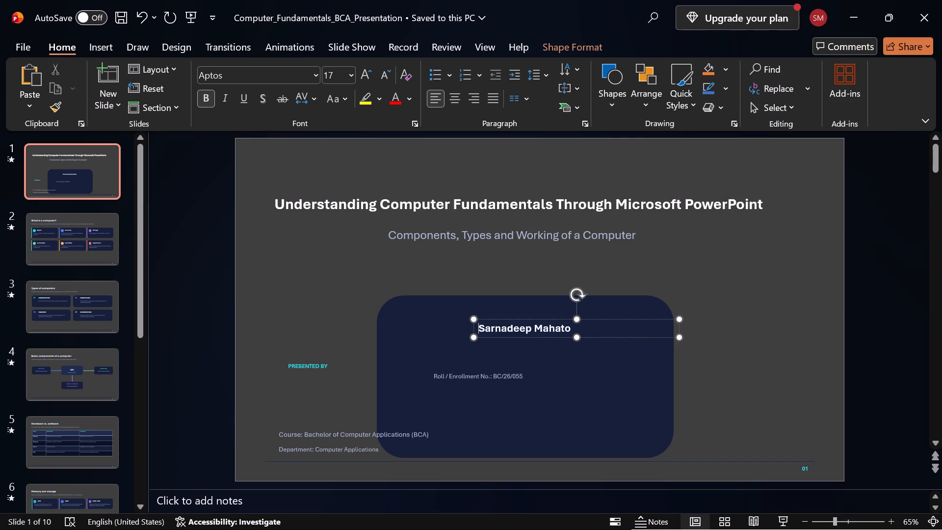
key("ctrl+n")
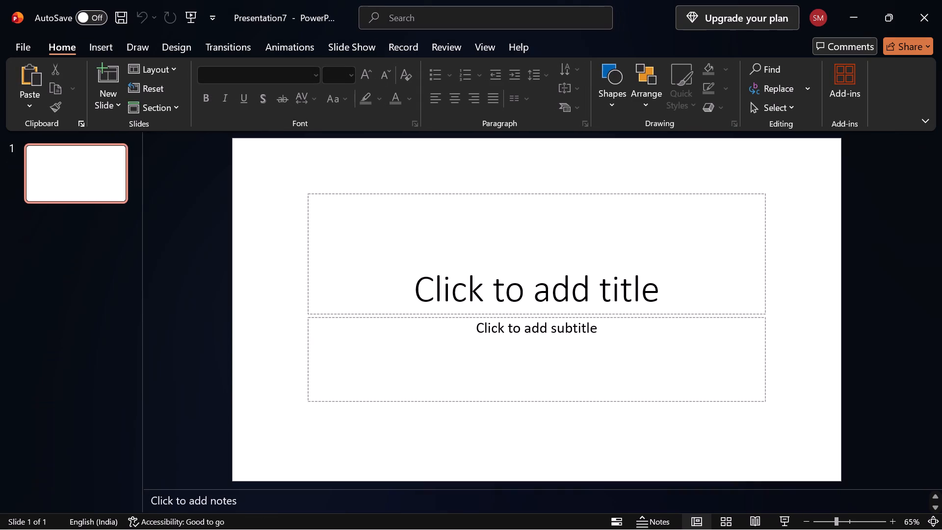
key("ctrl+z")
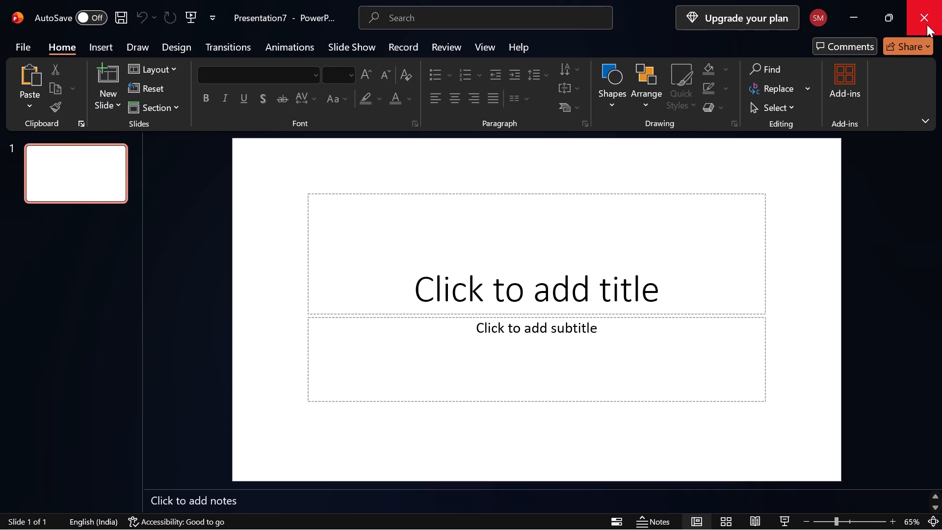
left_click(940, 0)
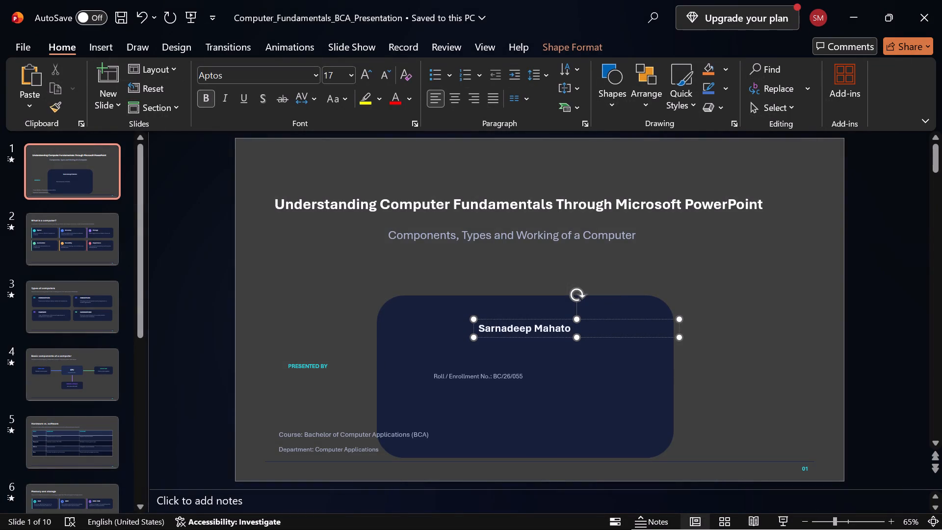
Add the label "Name : " before the student name and move its text box centrally near the card's top edge.
key("shift+n")
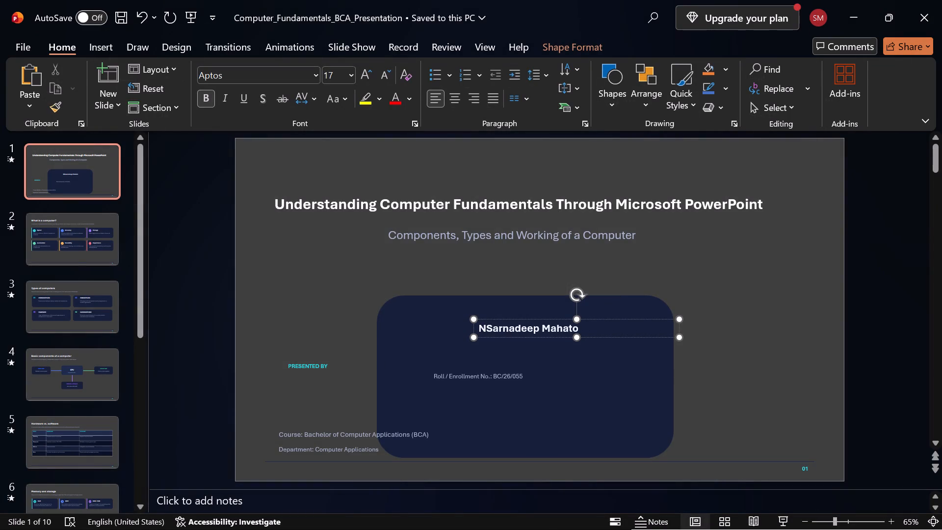
type("ame")
key("space")
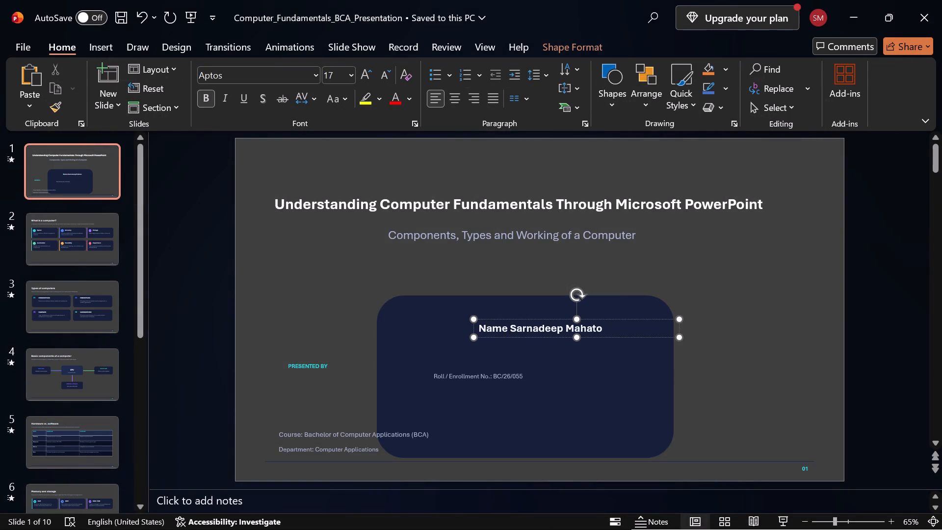
key("shift+colon")
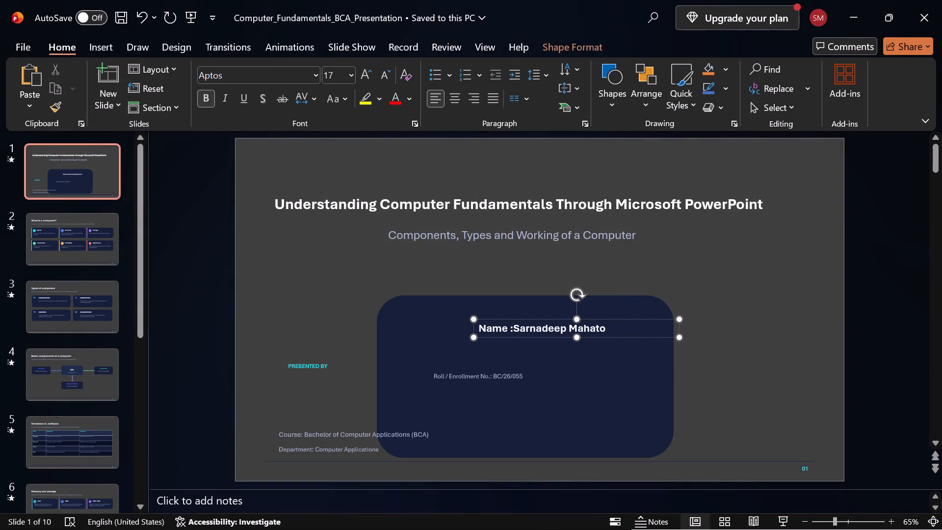
key("space")
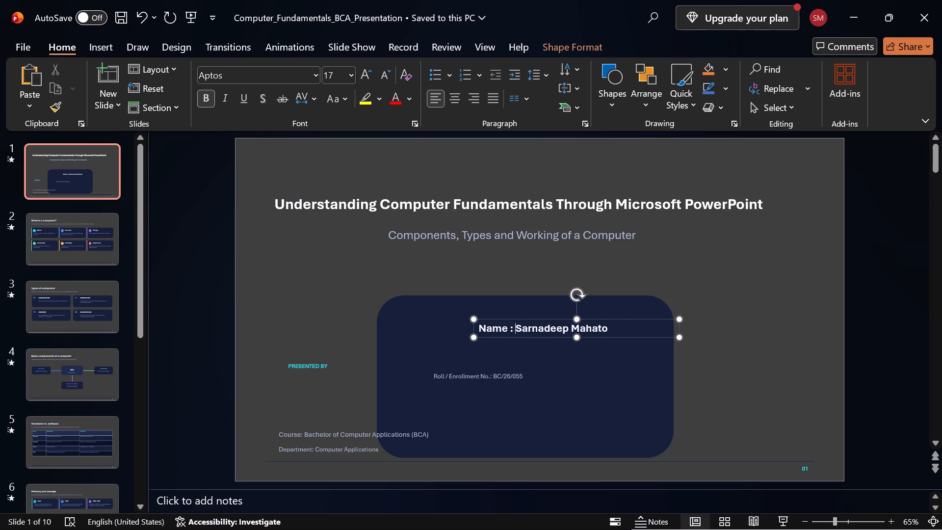
left_click_drag(629, 327, 597, 319)
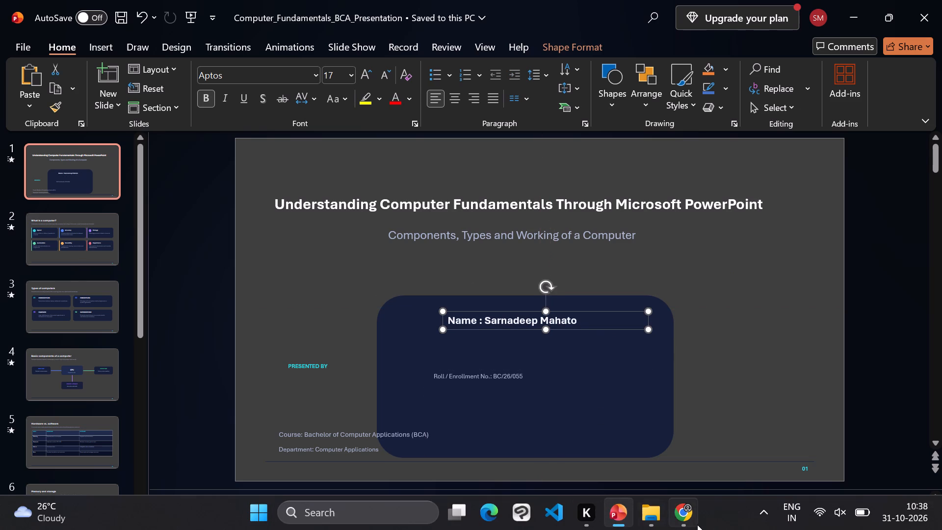
Set the whole roll/enrollment number line on slide 1 to font size 20.
left_click(441, 378)
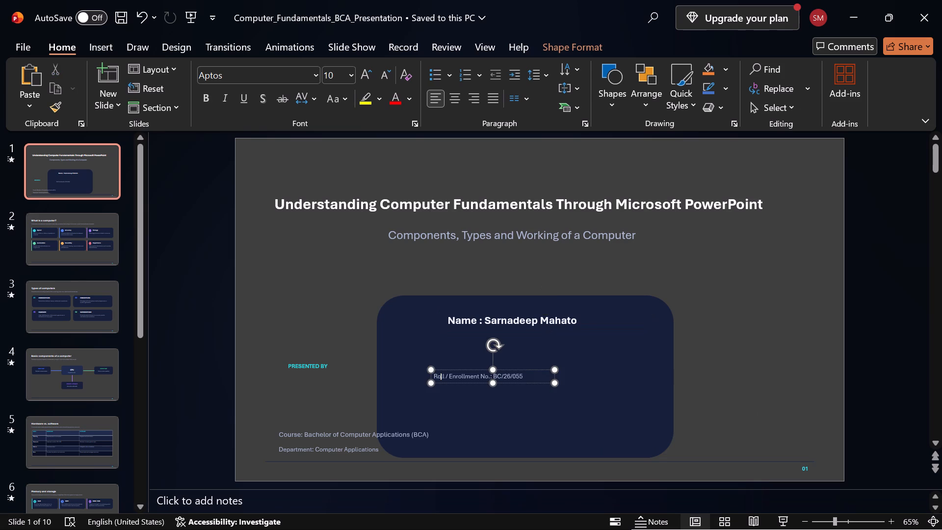
key("ctrl+a")
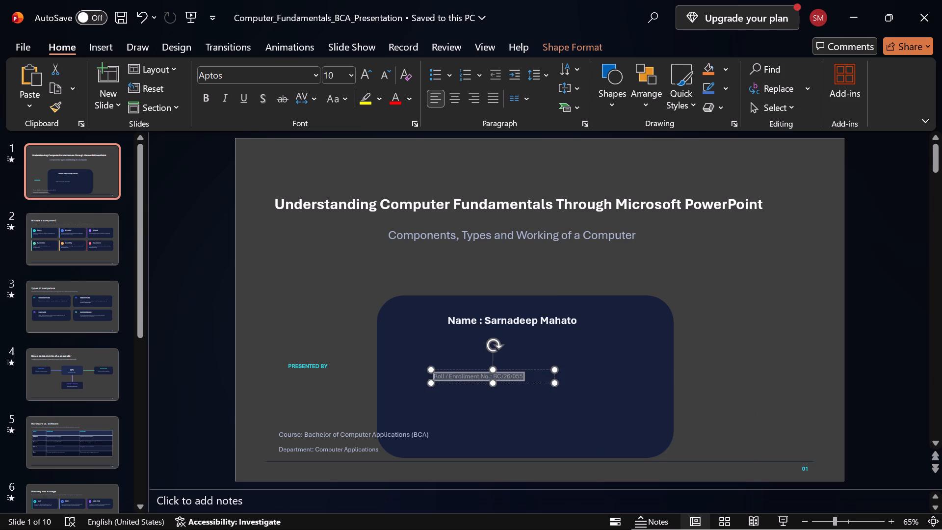
right_click(548, 376)
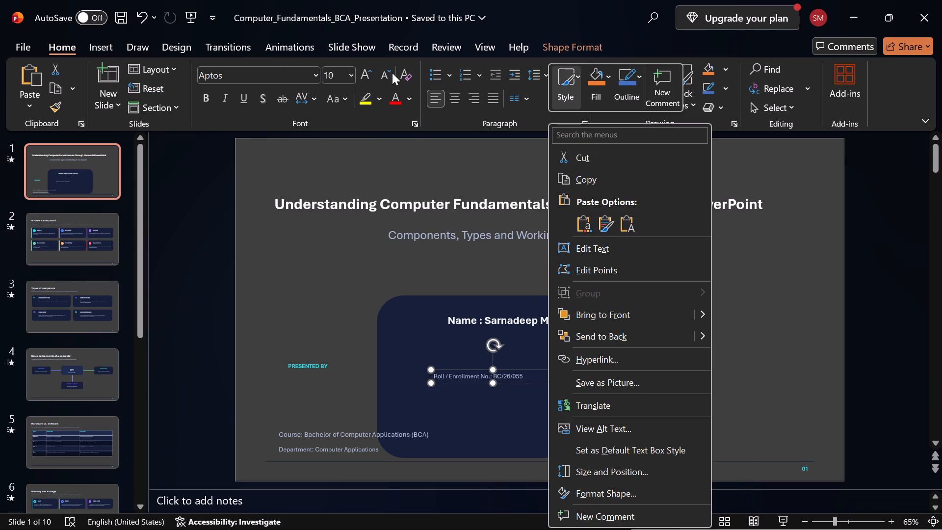
left_click(352, 67)
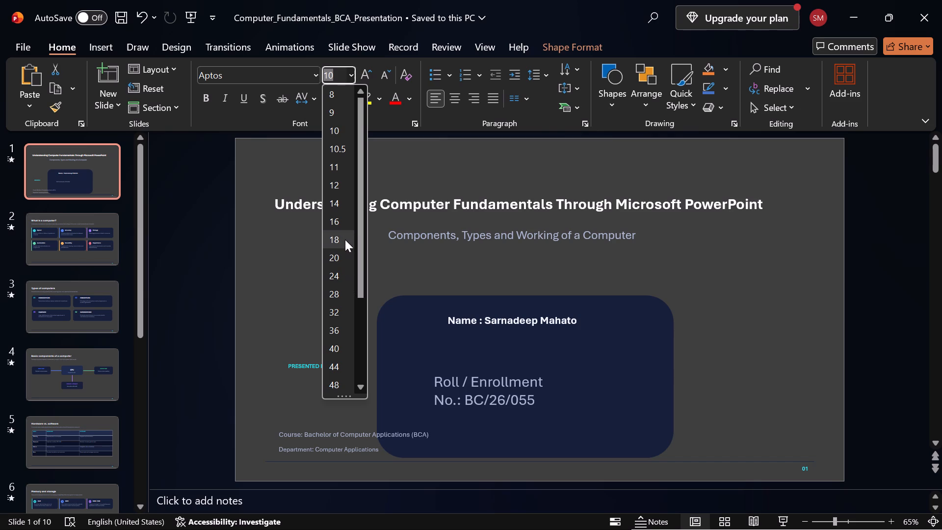
left_click(345, 256)
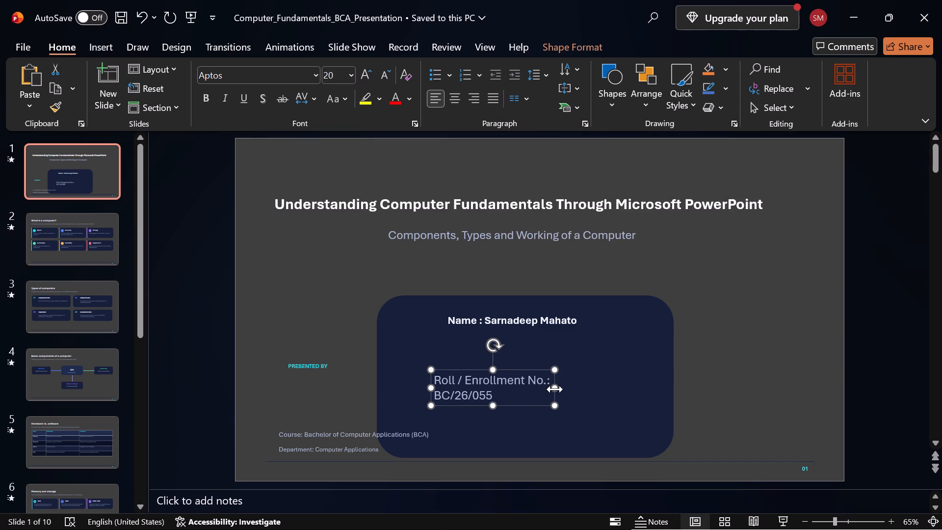
Widen the roll/enrollment number text box to fit one line and place it directly below the name in the navy card.
left_click_drag(555, 389, 628, 367)
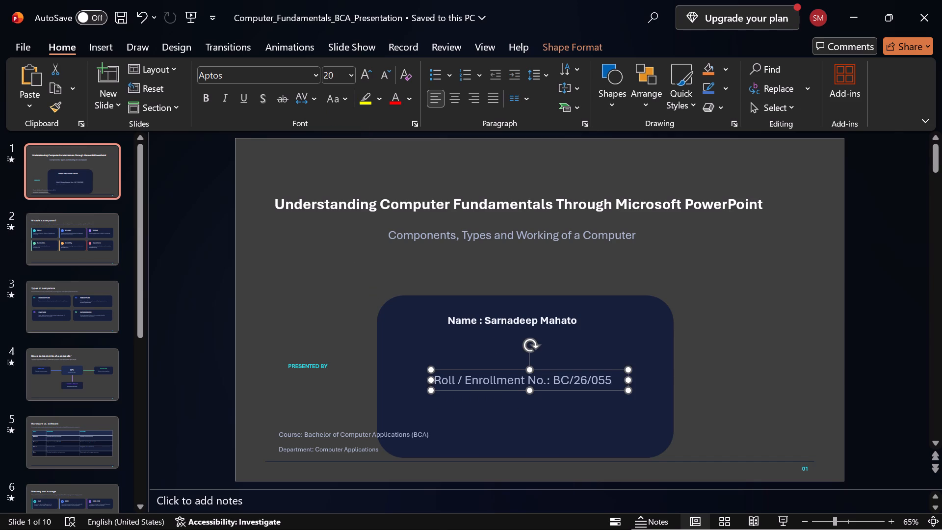
left_click_drag(620, 384, 616, 343)
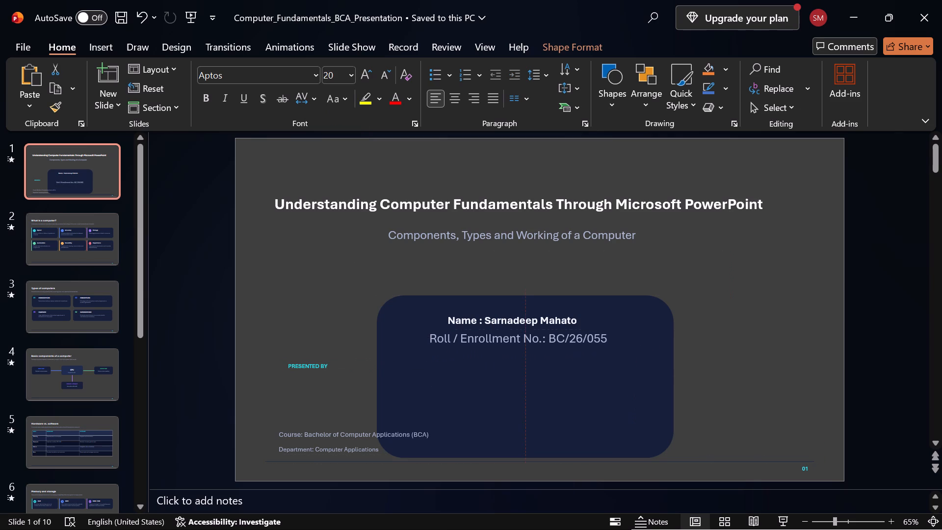
left_click_drag(616, 343, 616, 342)
left_click(553, 398)
left_click(523, 330)
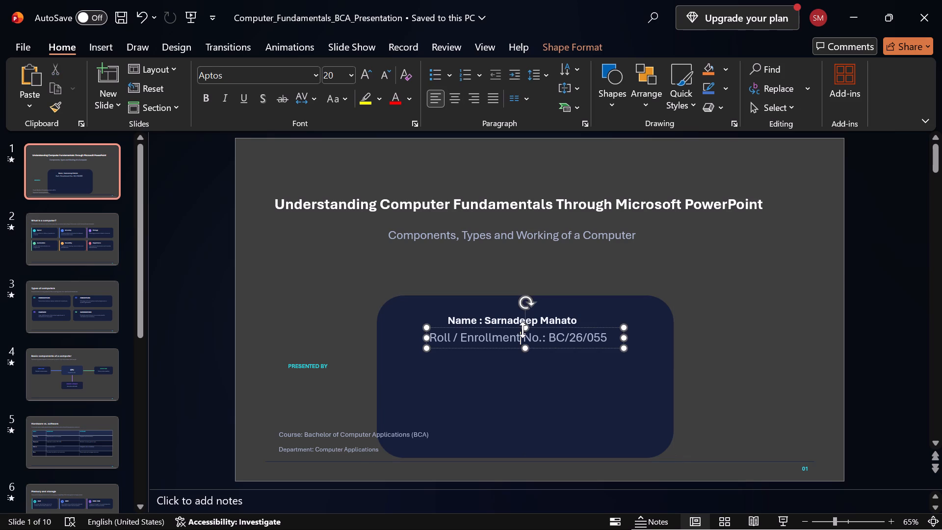
left_click(545, 318)
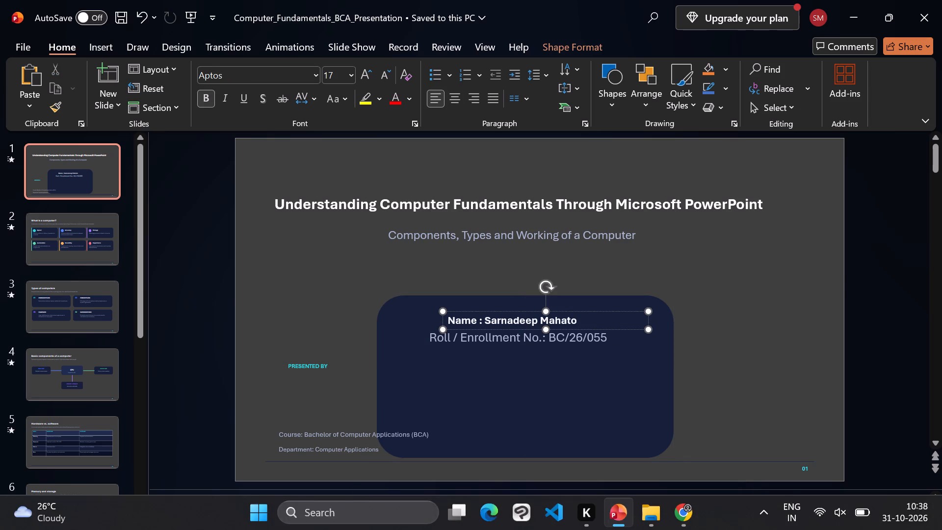
Move the course text box into the navy card, directly beneath the roll/enrollment number line.
left_click(304, 437)
left_click_drag(461, 431, 572, 375)
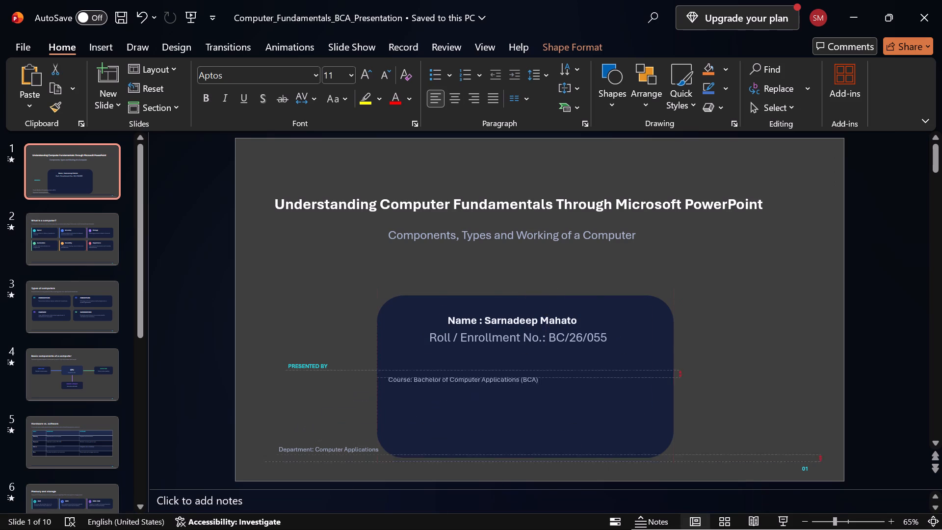
left_click_drag(572, 375, 631, 349)
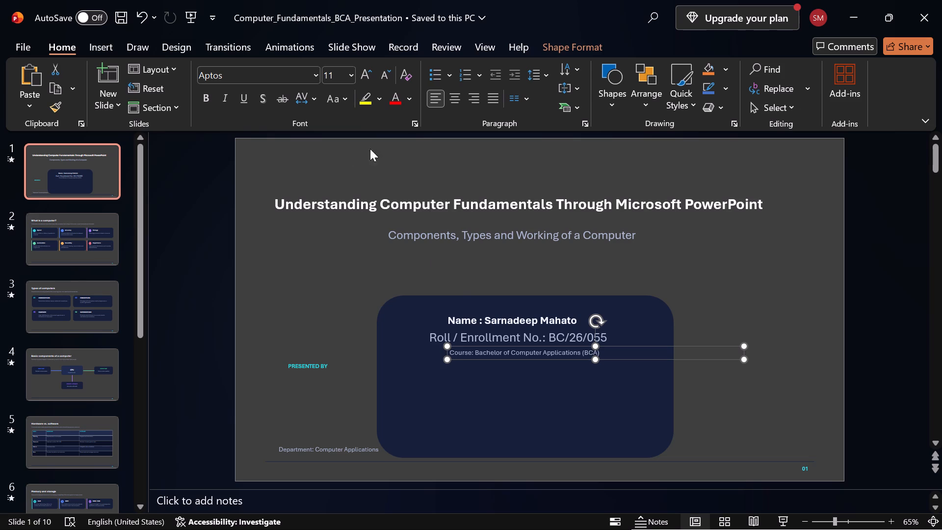
Set the course line to font size 16 and shift its text box so the line sits centred in the card.
key("ctrl+a")
left_click(688, 394)
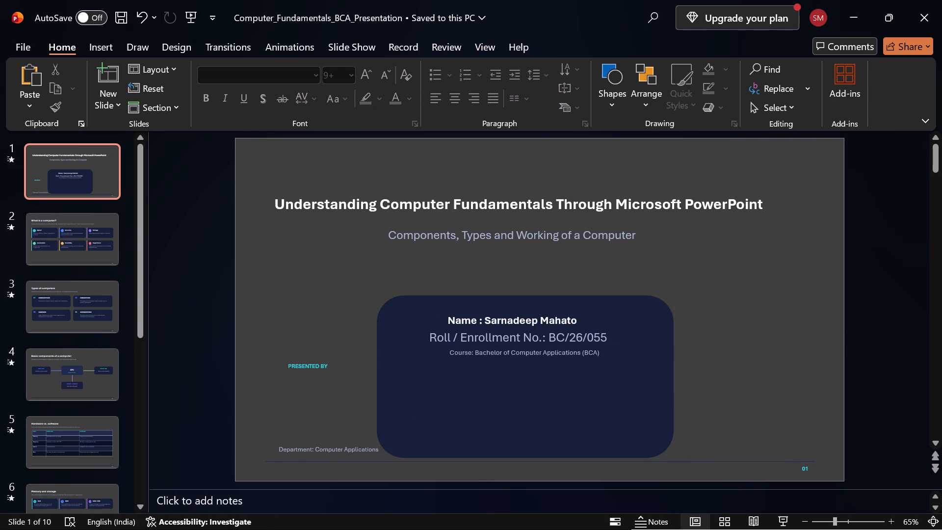
left_click(583, 348)
left_click(599, 351)
key("ctrl+a")
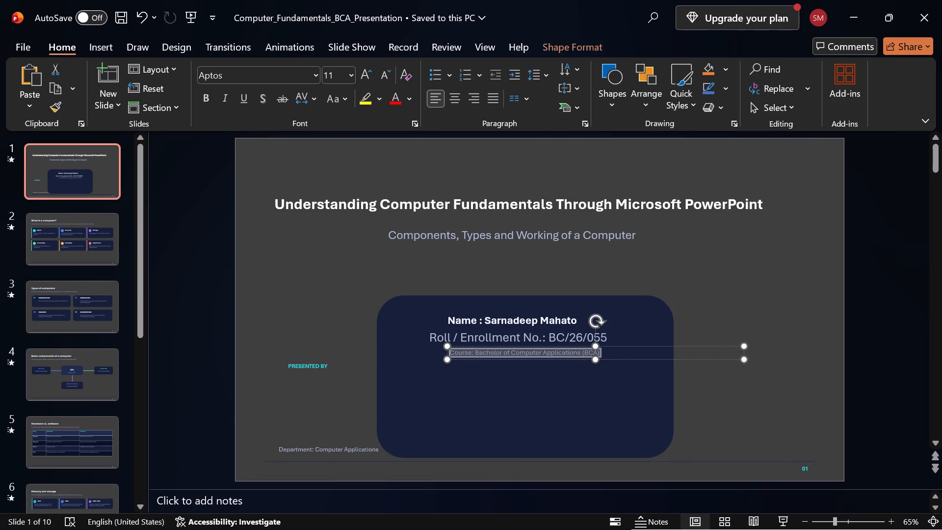
left_click(350, 77)
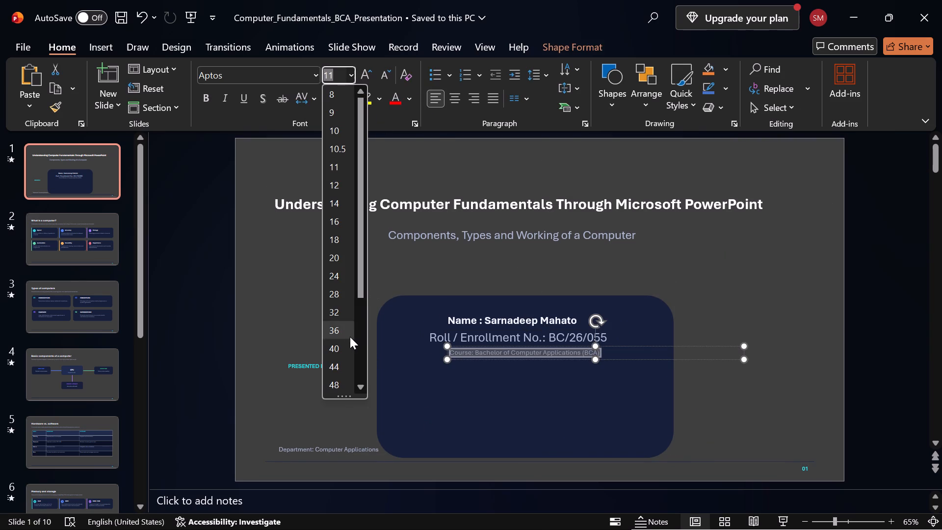
left_click(334, 225)
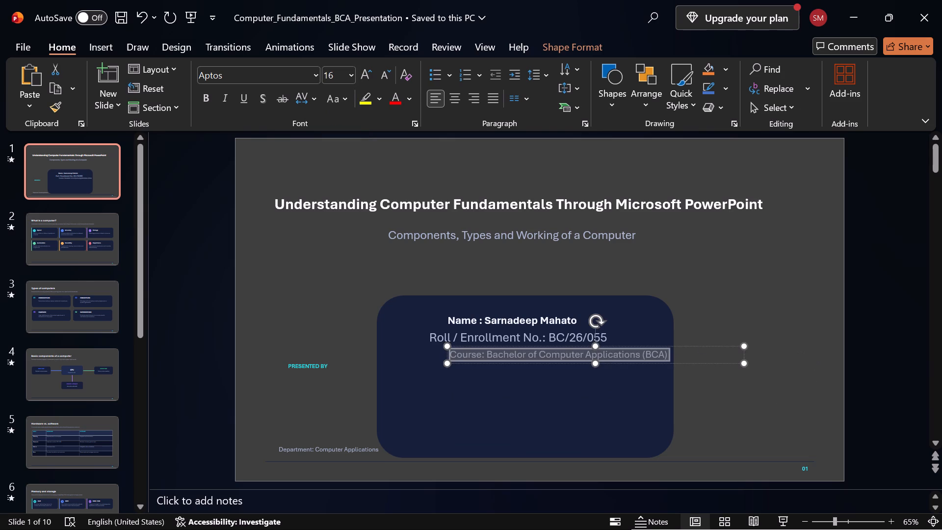
left_click_drag(710, 352, 679, 352)
Replace the department name "Computer Applications" with "CS/IT", keeping the "Department:" label.
left_click(331, 448)
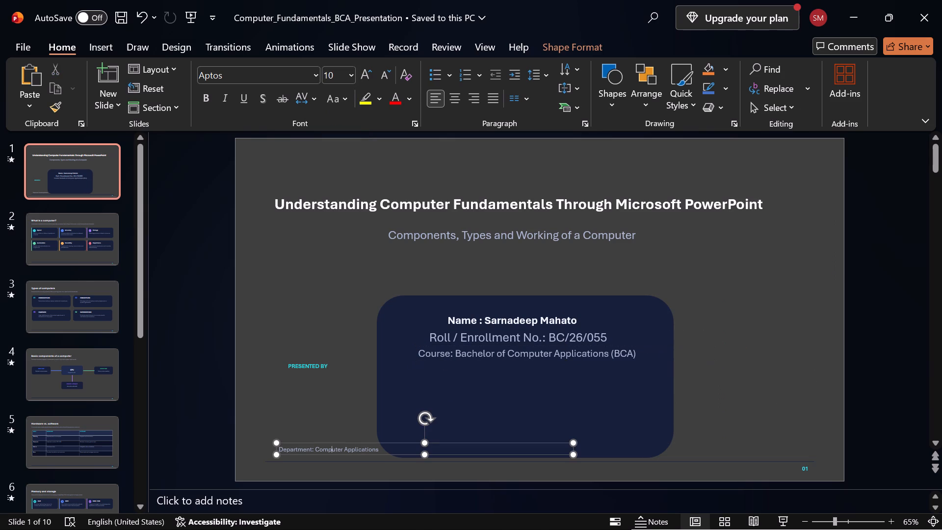
key("ctrl+a")
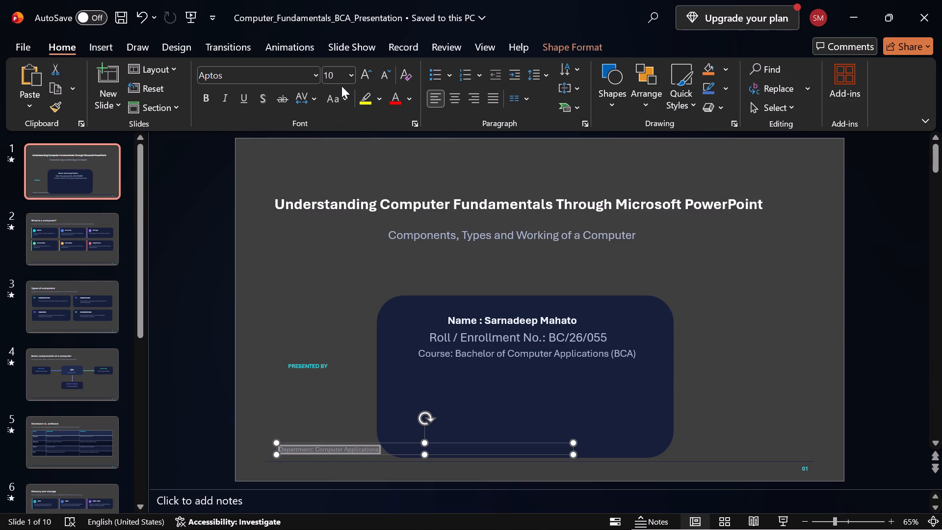
left_click(388, 450)
left_click(377, 450)
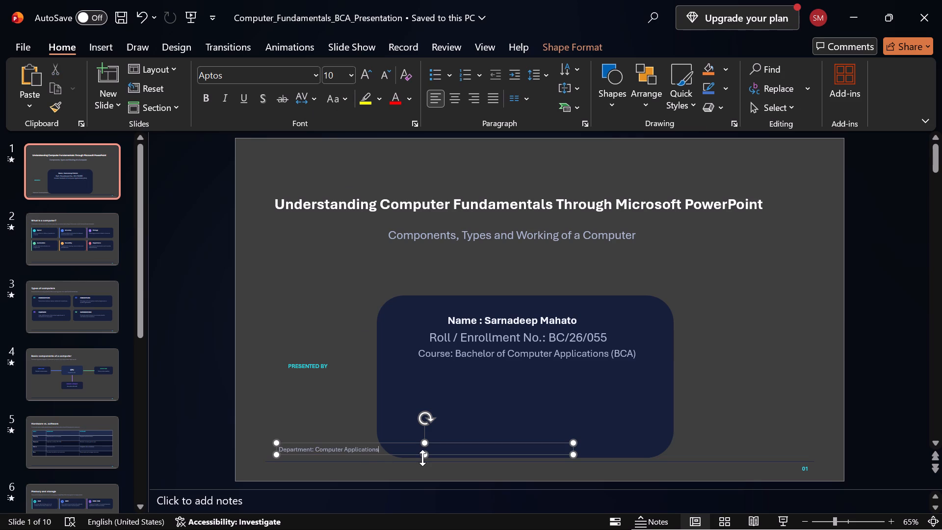
key("BackSpace")
key("BackSpace")
key("BackSpace")
key("BackSpace")
key("BackSpace")
key("BackSpace")
key("BackSpace")
key("BackSpace")
key("BackSpace")
key("BackSpace")
key("BackSpace")
key("BackSpace")
key("BackSpace")
key("BackSpace")
key("BackSpace")
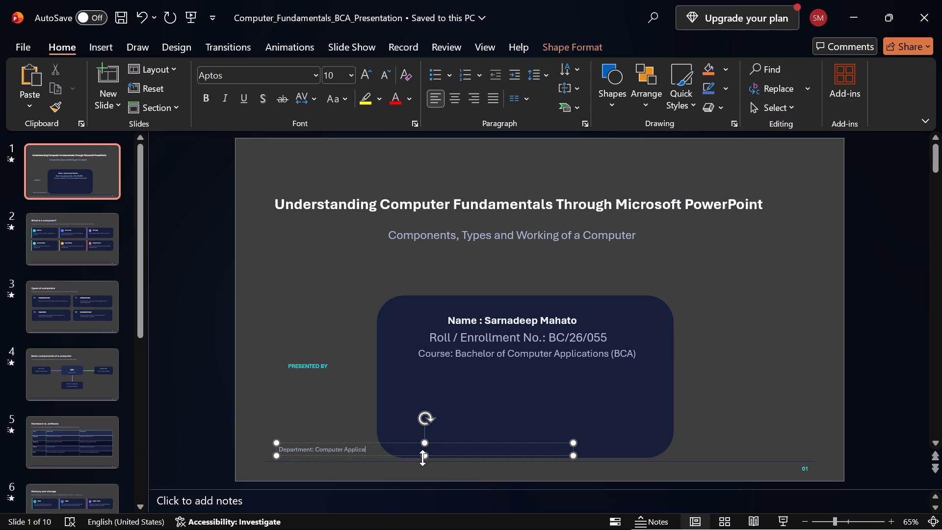
key("BackSpace")
key("BackSpace")
key("BackSpace")
key("BackSpace")
key("BackSpace")
key("shift+s")
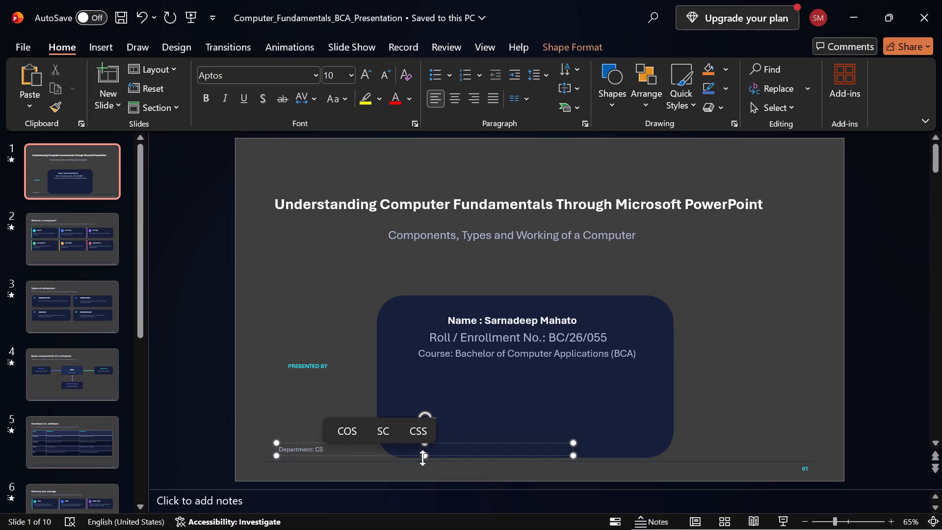
key("slash")
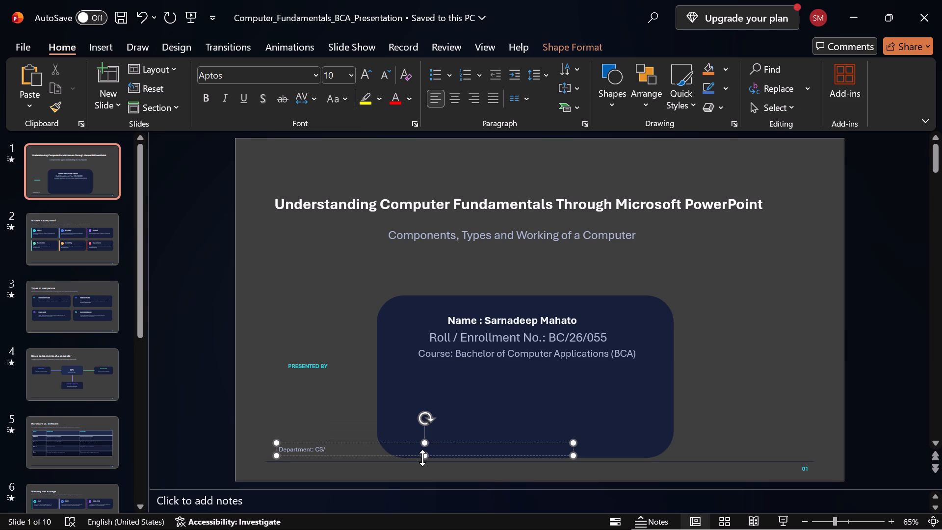
key("i")
key("t")
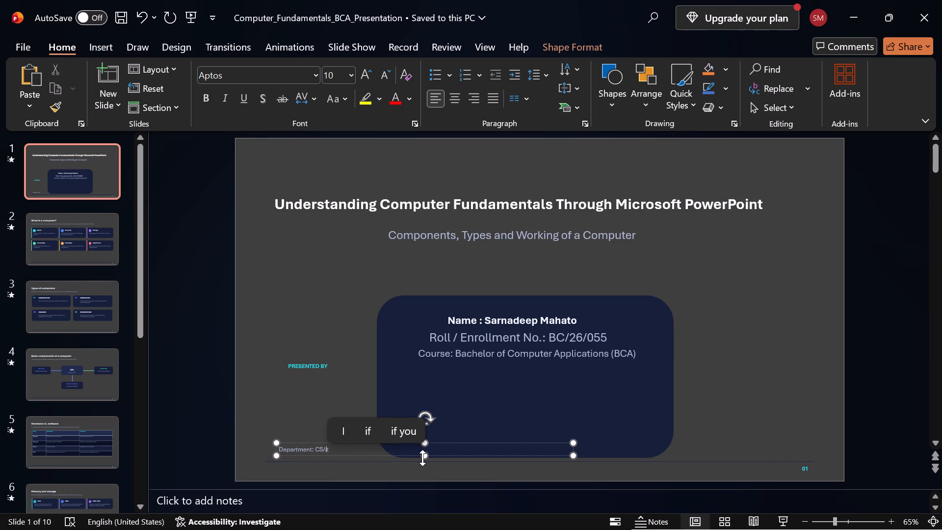
key("BackSpace")
key("BackSpace")
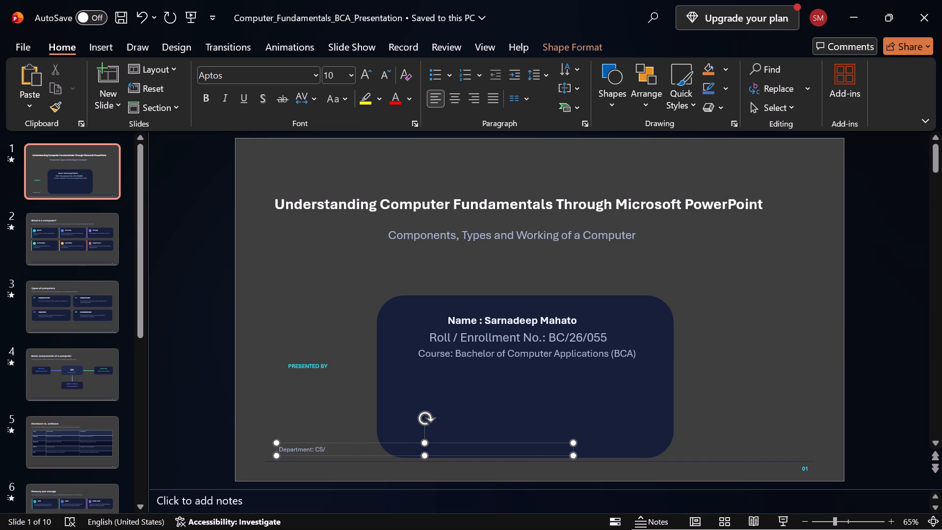
type("IY")
key("shift+BackSpace")
key("shift+t")
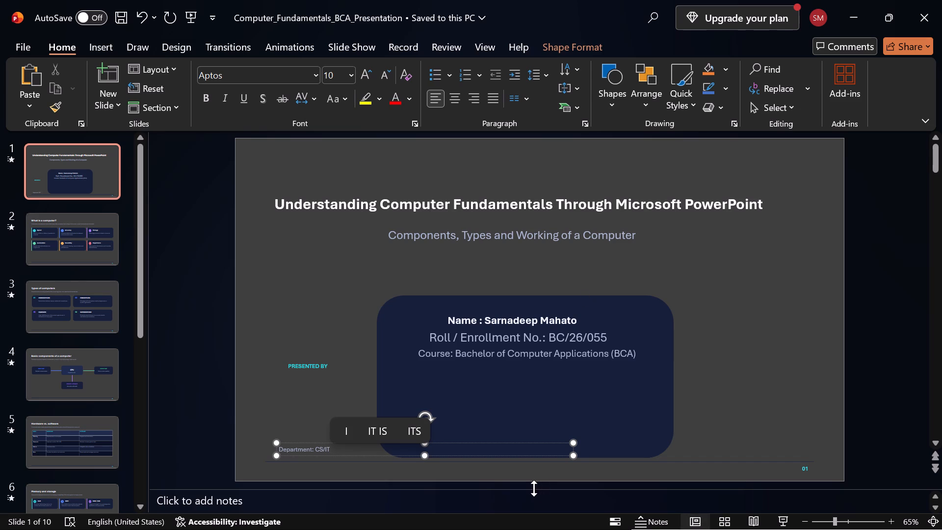
Move the department text box into the navy card, roughly centred just below the course line.
left_click_drag(541, 450, 747, 371)
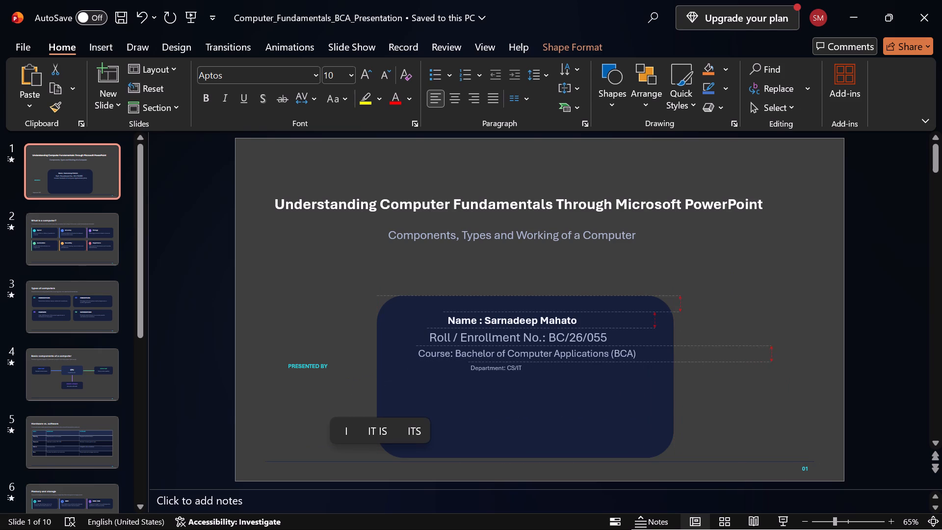
left_click_drag(747, 371, 754, 369)
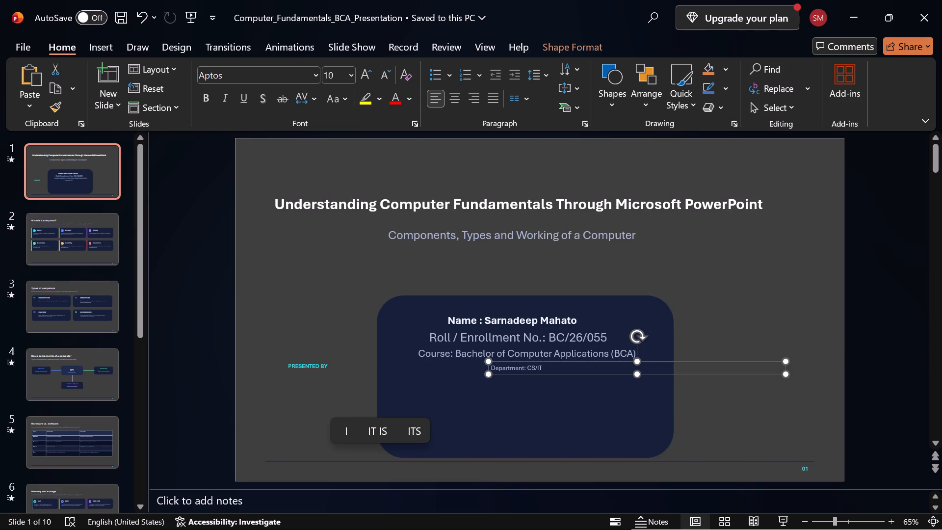
Delete the "PRESENTED BY" text beside the navy card.
left_click(327, 365)
key("ctrl+a")
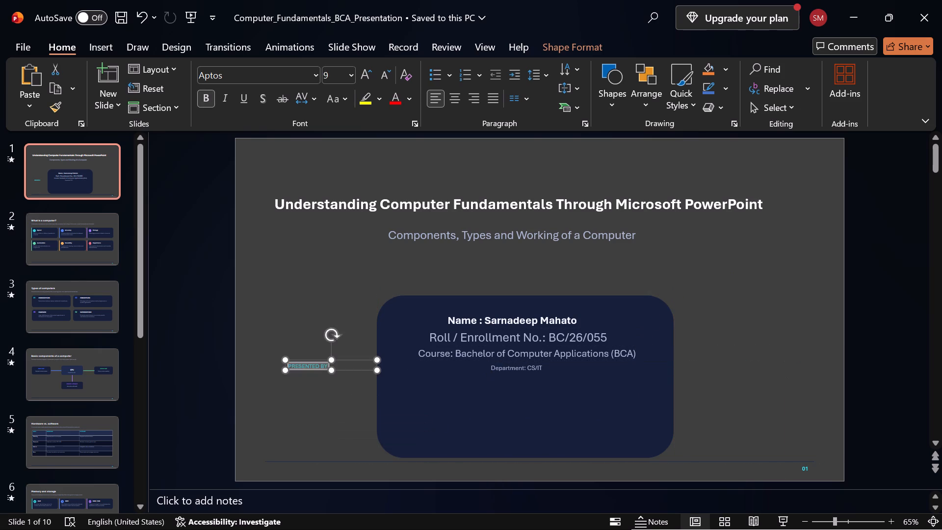
key("BackSpace")
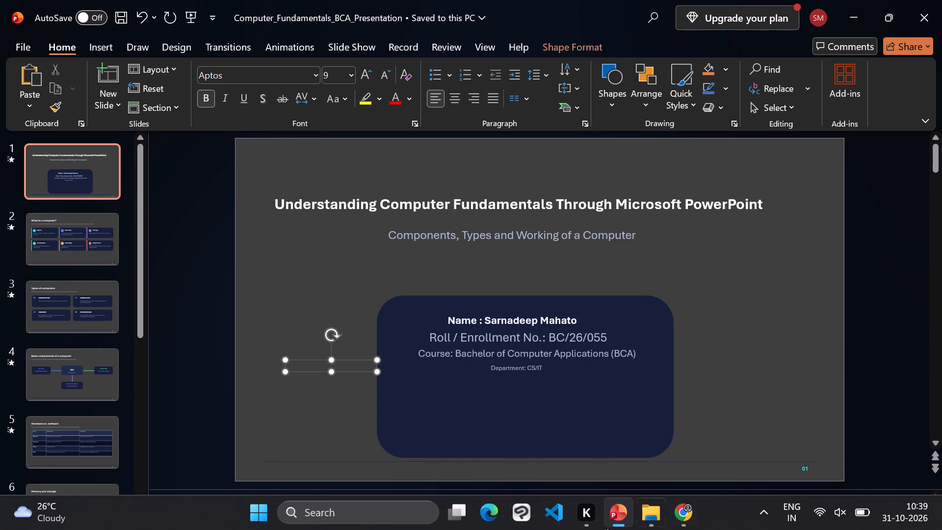
left_click(607, 432)
Check the title slide requirements in the lab assignment PDF in Chrome, and return to the PowerPoint presentation.
left_click(652, 514)
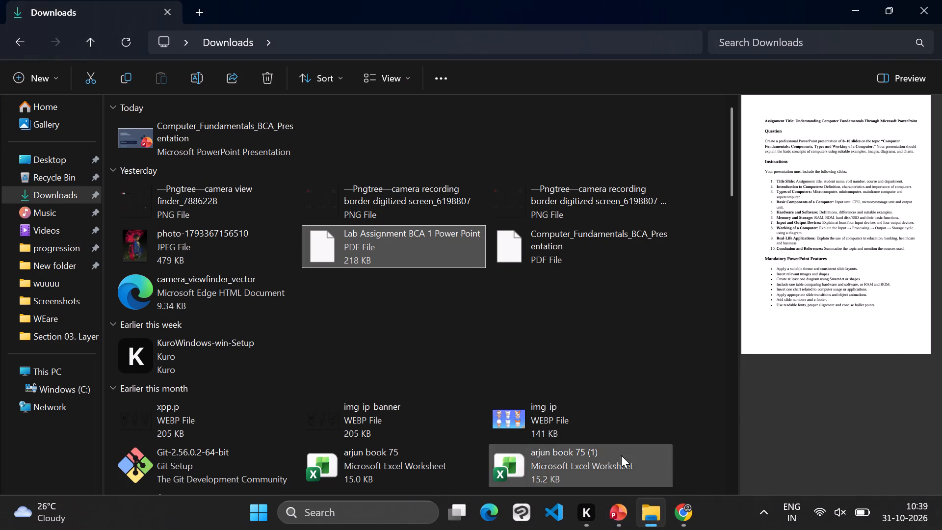
left_click(693, 514)
scroll(677, 360, "down", 1)
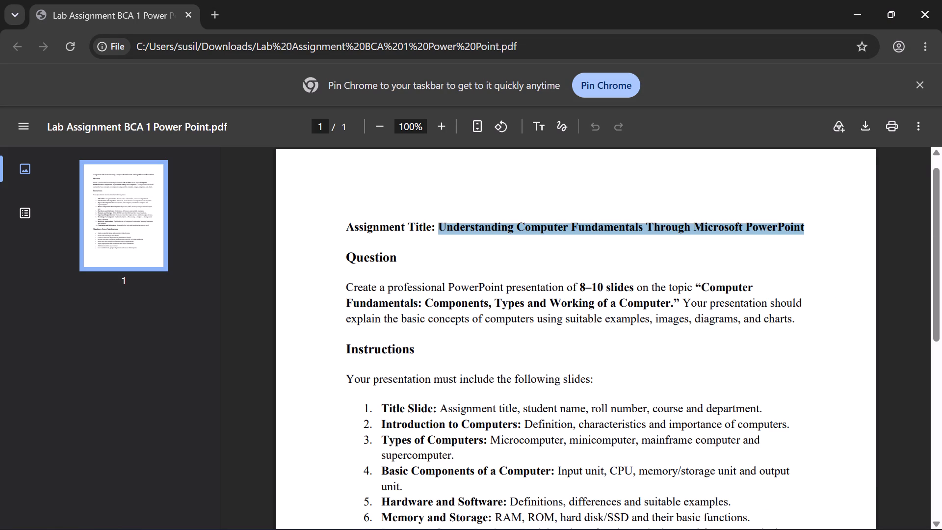
scroll(637, 285, "up", 1)
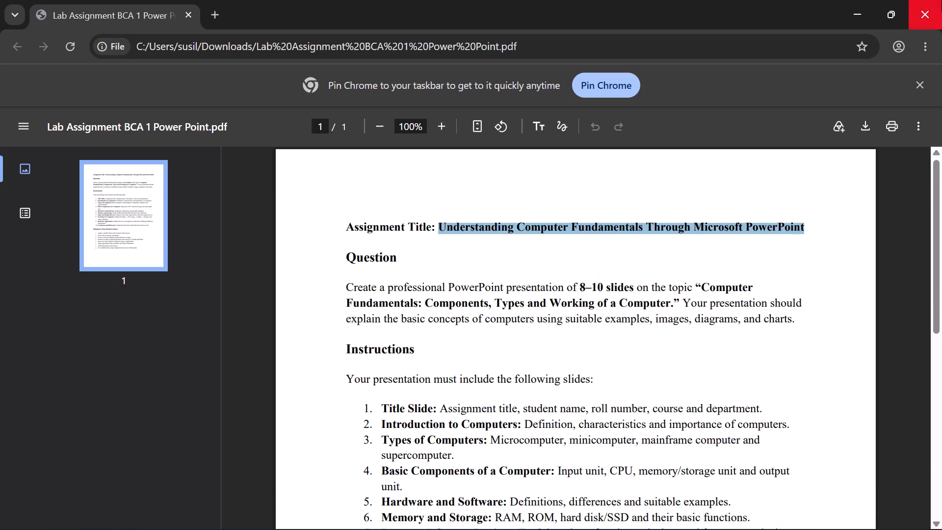
left_click(617, 518)
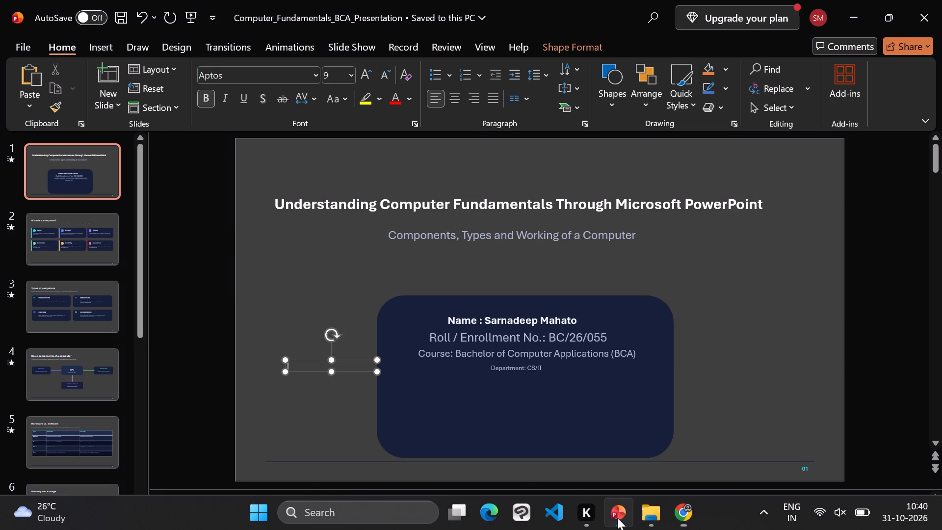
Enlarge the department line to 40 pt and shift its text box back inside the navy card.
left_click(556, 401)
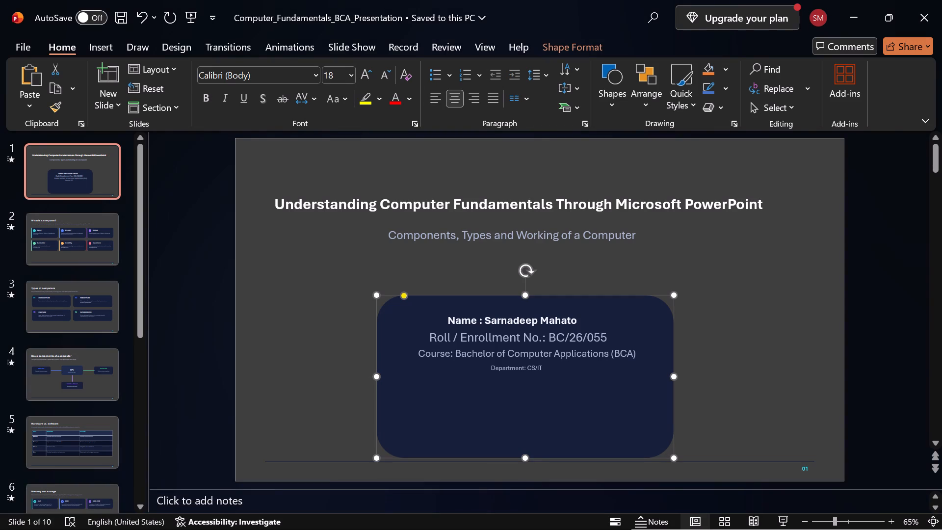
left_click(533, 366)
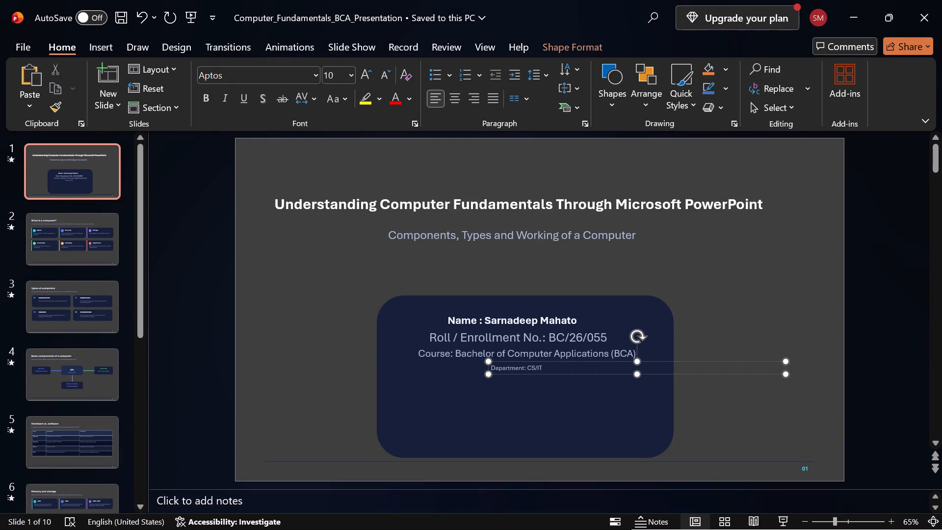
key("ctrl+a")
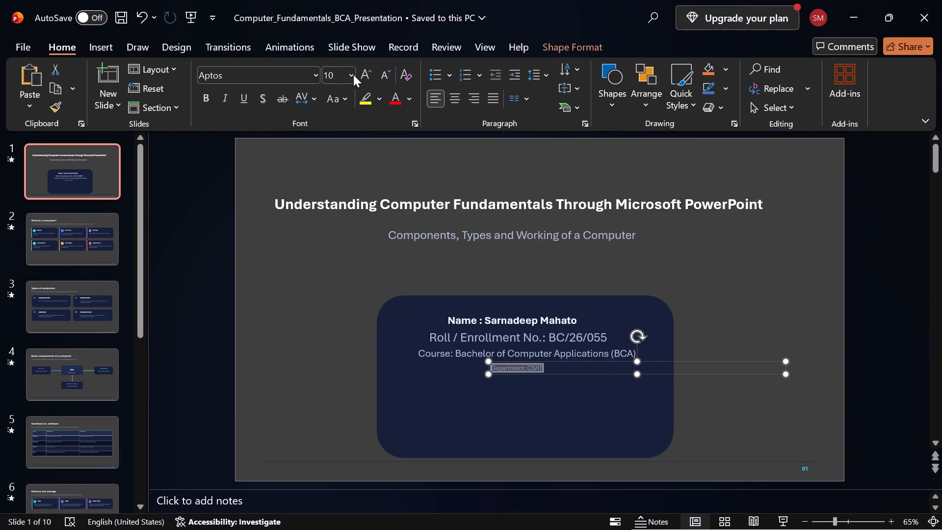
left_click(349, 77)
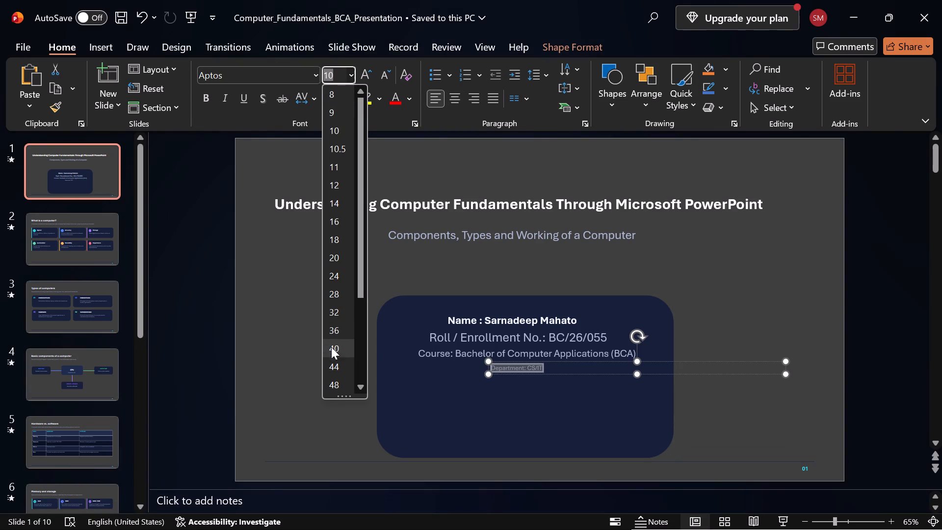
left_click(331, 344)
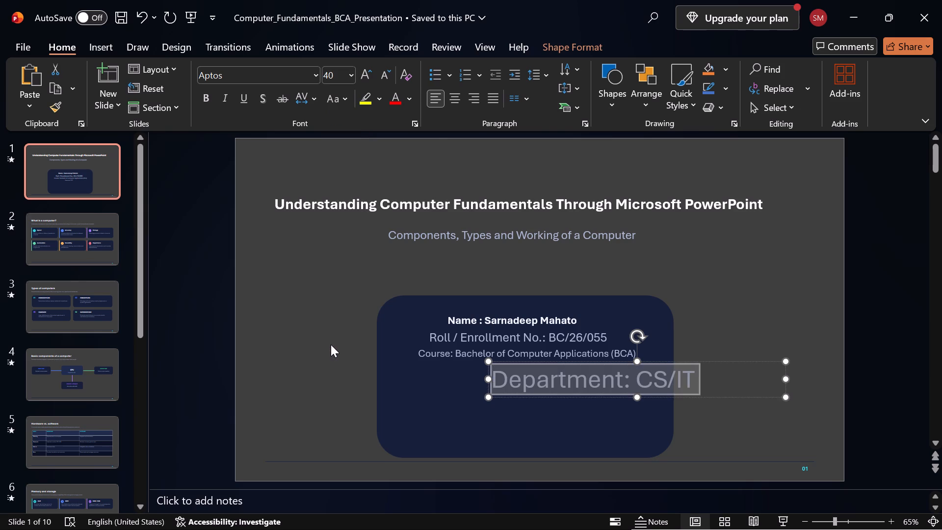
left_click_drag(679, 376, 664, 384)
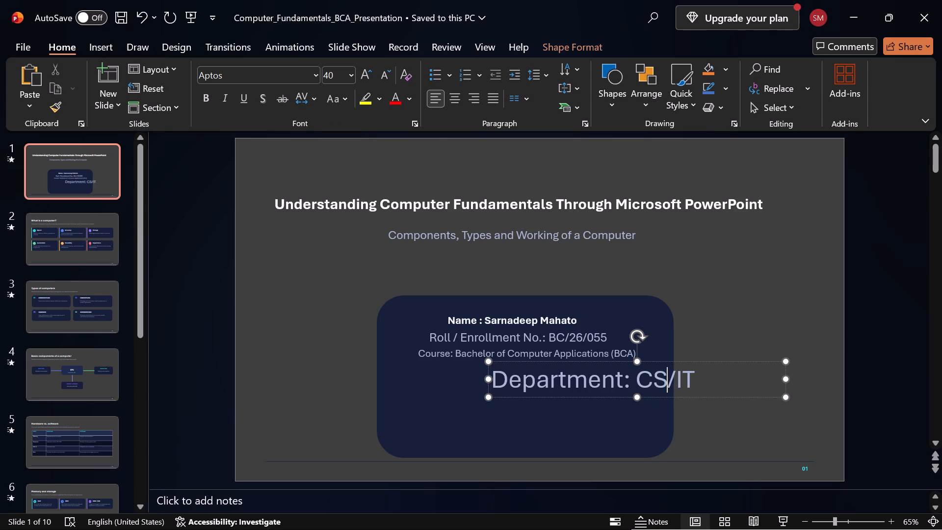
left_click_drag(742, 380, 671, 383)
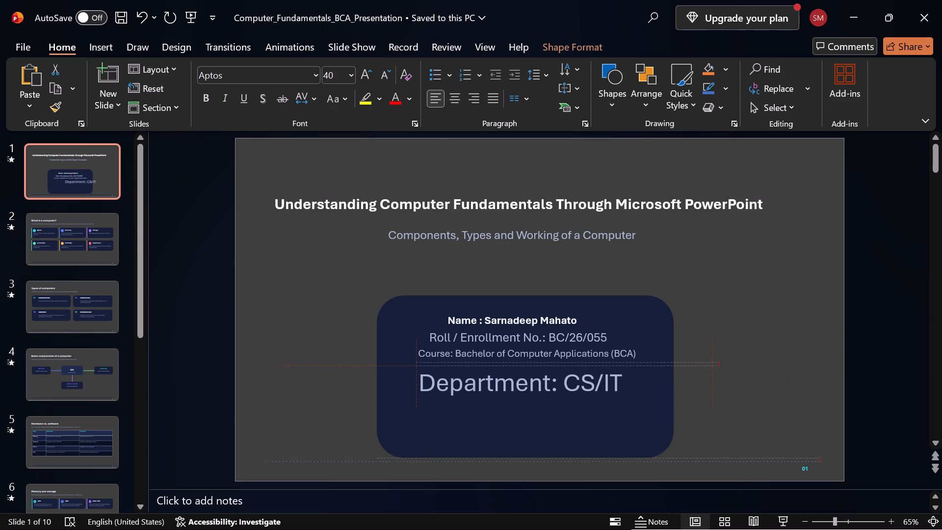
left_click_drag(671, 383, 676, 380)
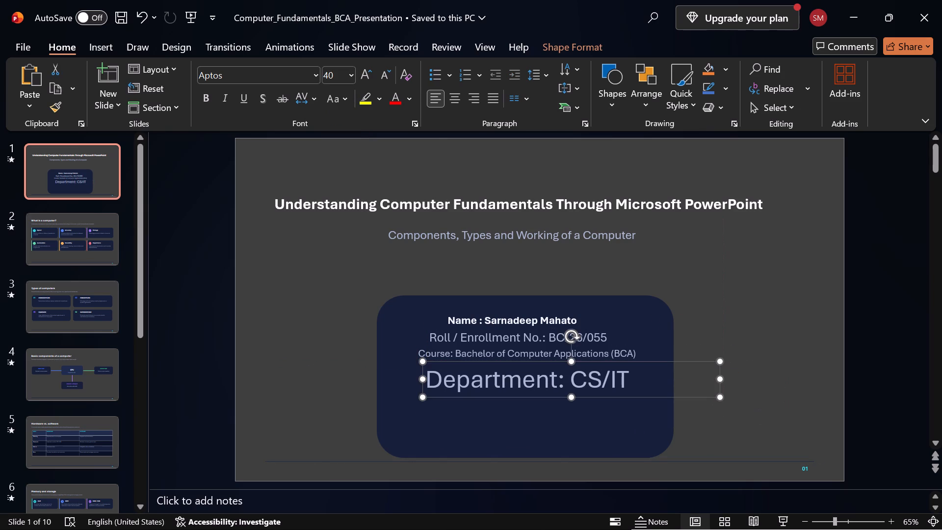
Set the department line to Aptos 9 pt and move its text box just below the course line.
key("ctrl+a")
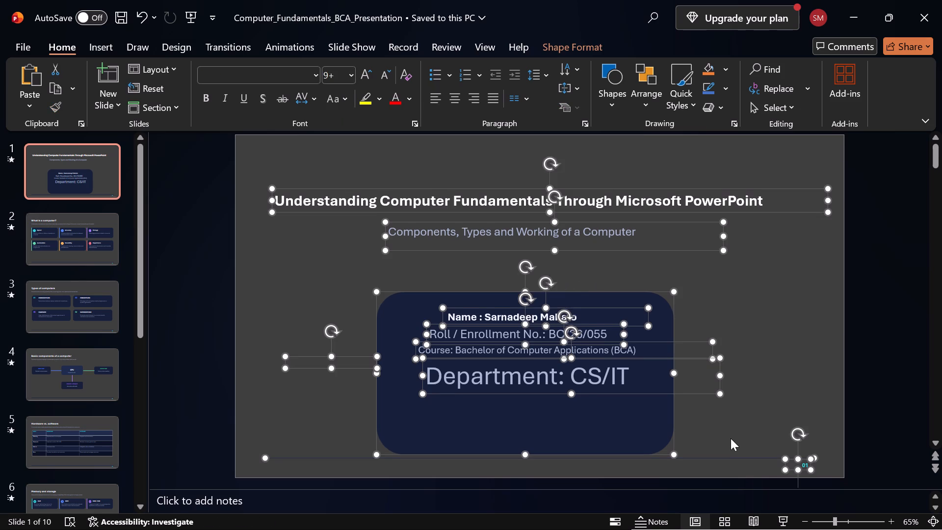
left_click(621, 380)
key("ctrl+a")
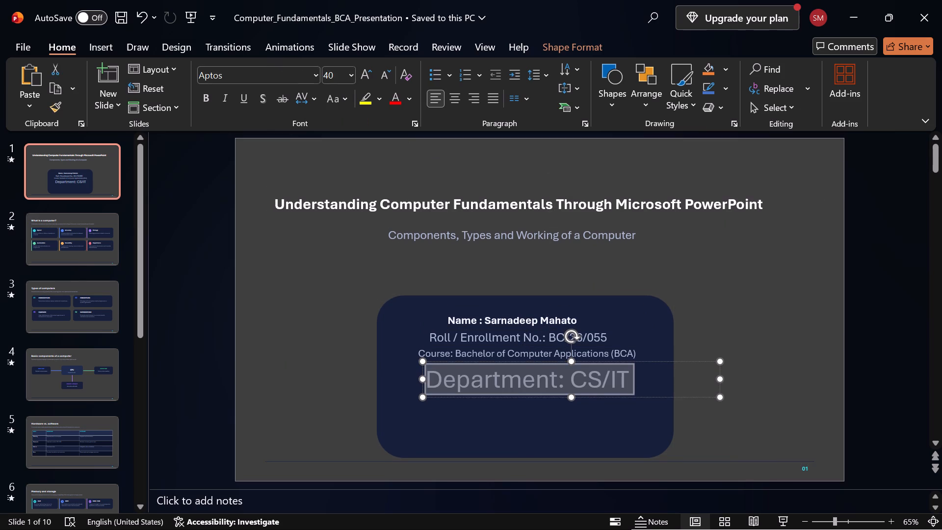
left_click(315, 76)
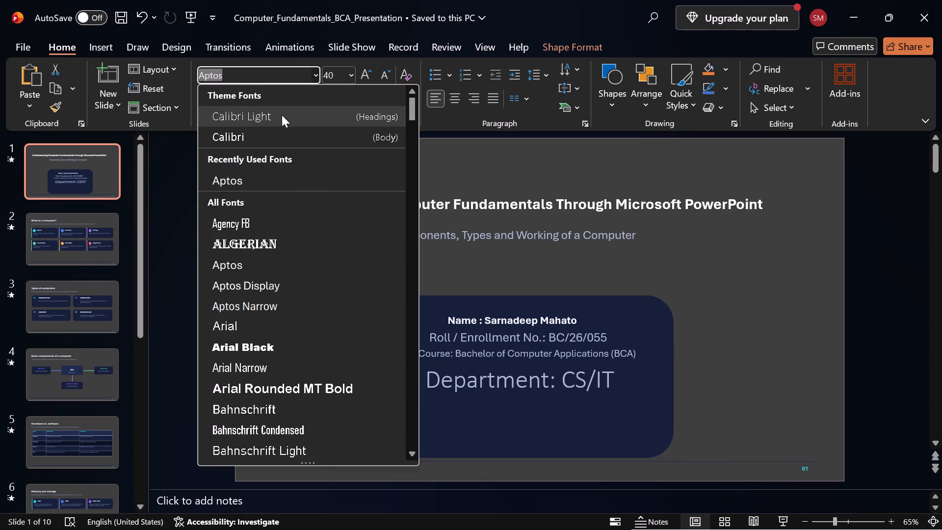
left_click(256, 175)
left_click(351, 75)
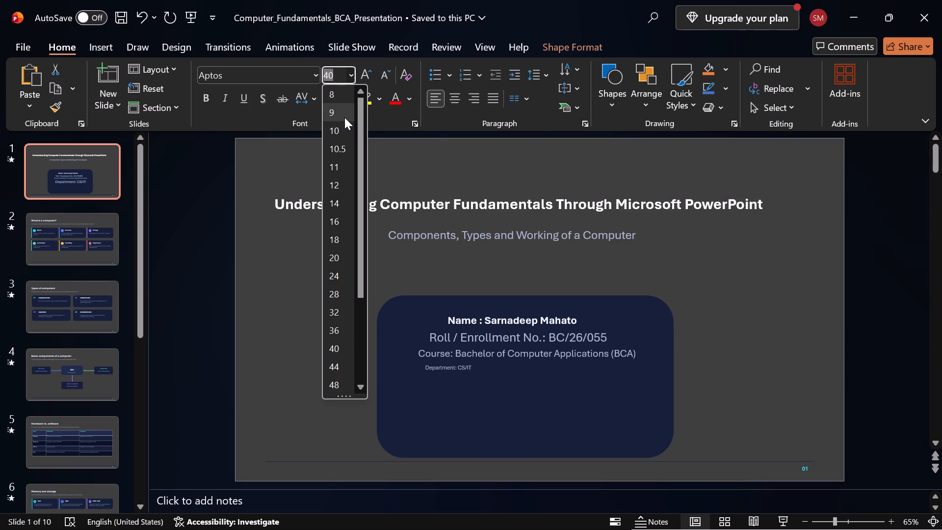
left_click(344, 117)
left_click_drag(538, 366, 588, 360)
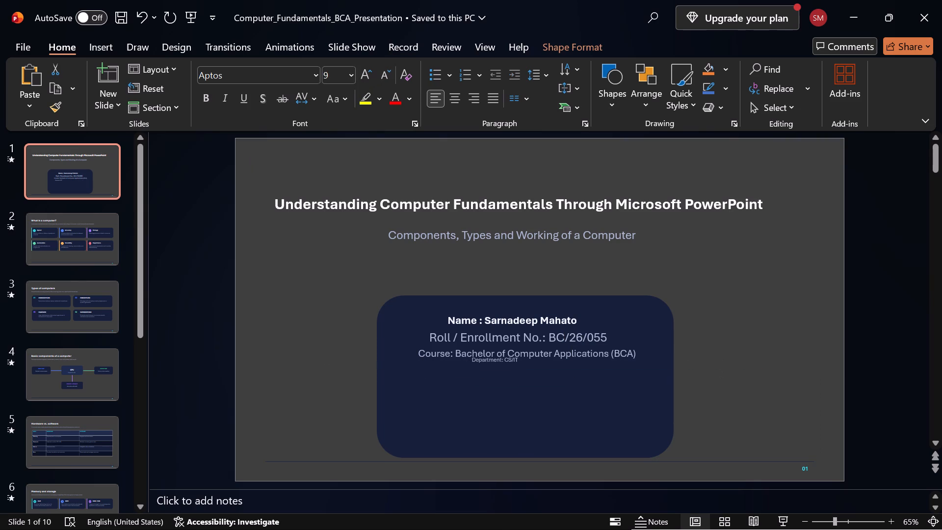
left_click_drag(588, 360, 610, 363)
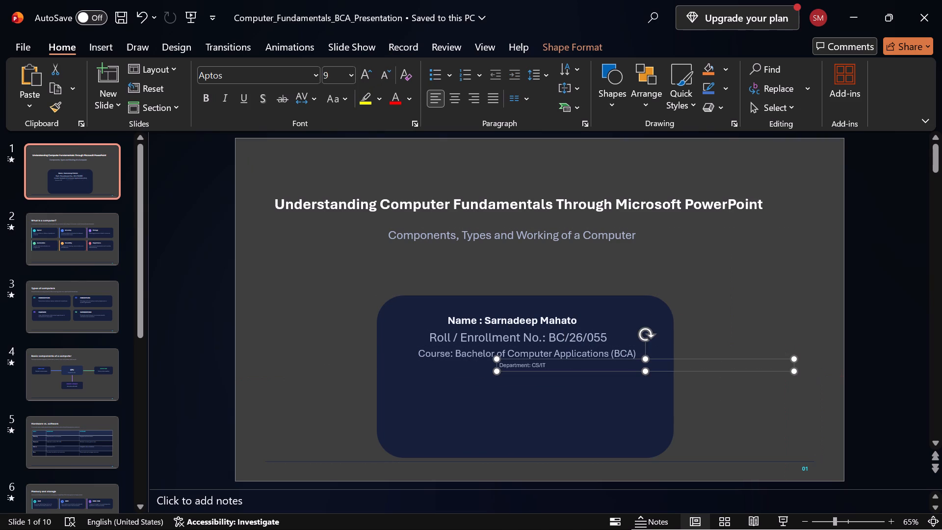
Centre-align the text in all objects on the title slide.
key("ctrl+a")
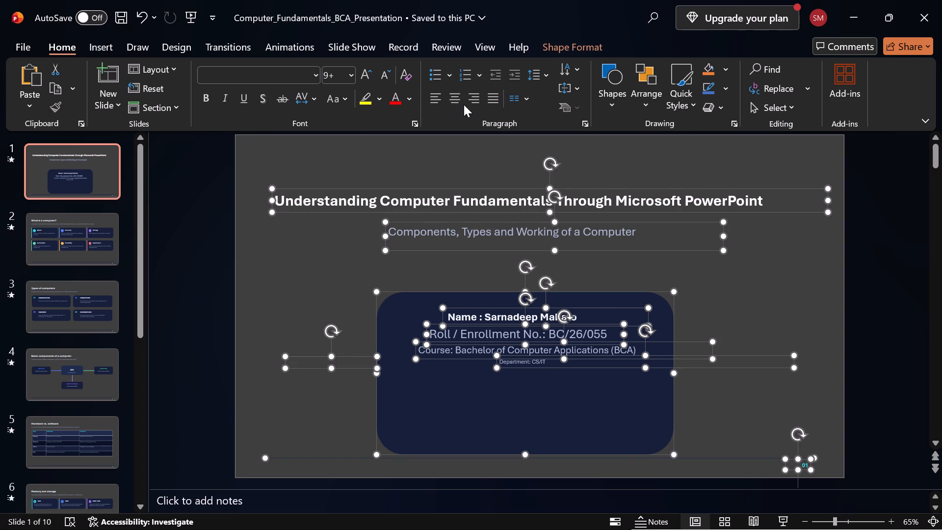
left_click(453, 103)
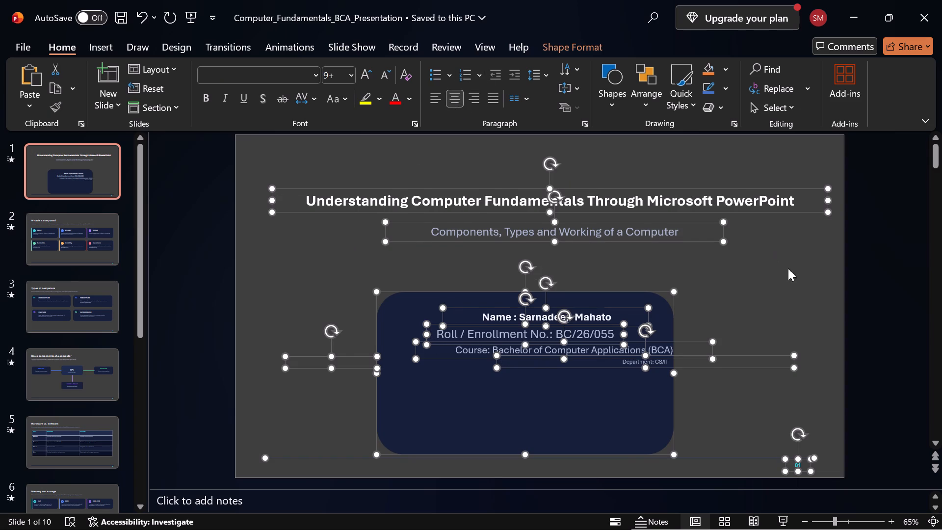
left_click(782, 290)
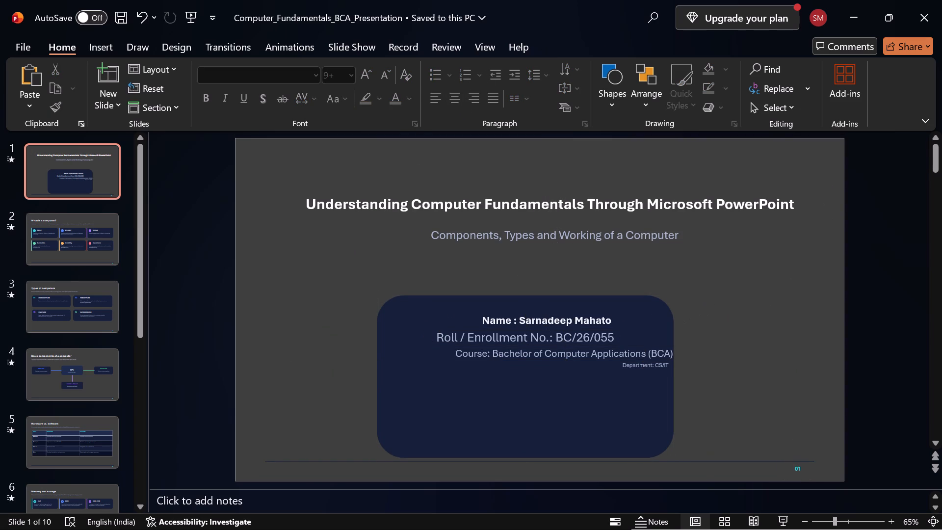
Move the course, department and name text boxes so they line up roughly centred with the enrollment line, leaving a gap above the department.
left_click(629, 353)
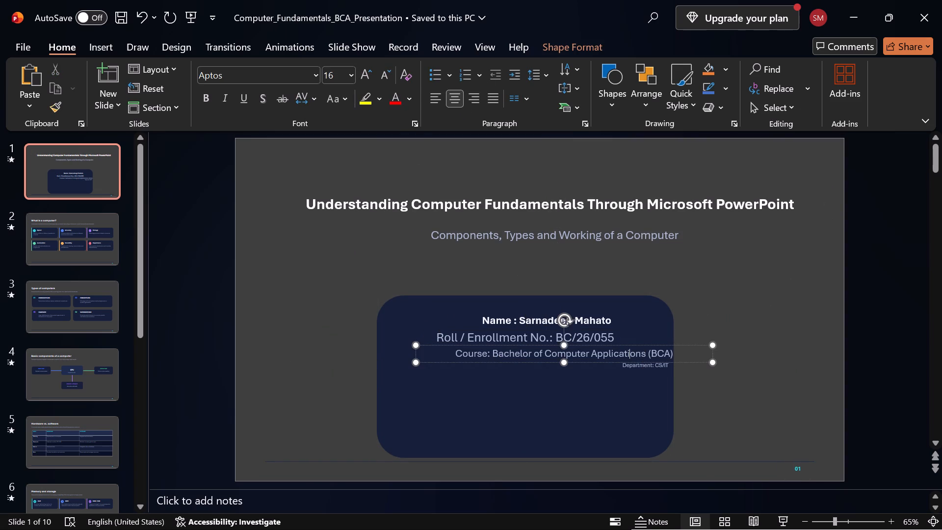
left_click_drag(697, 355, 657, 356)
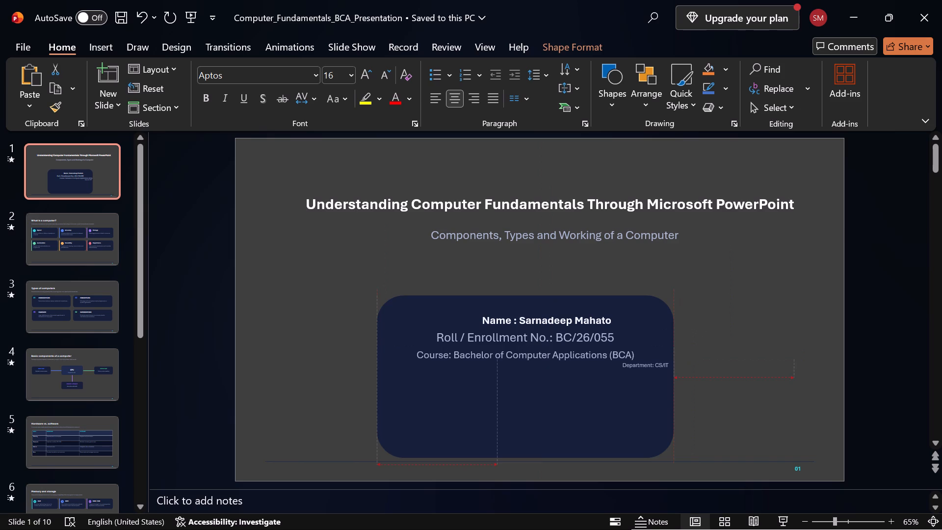
left_click_drag(657, 356, 661, 353)
left_click(656, 368)
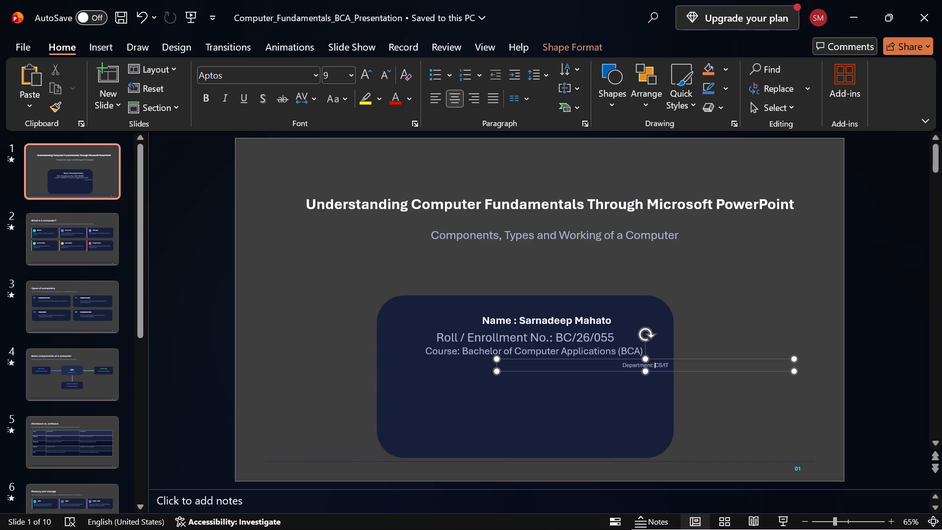
left_click_drag(684, 363, 576, 368)
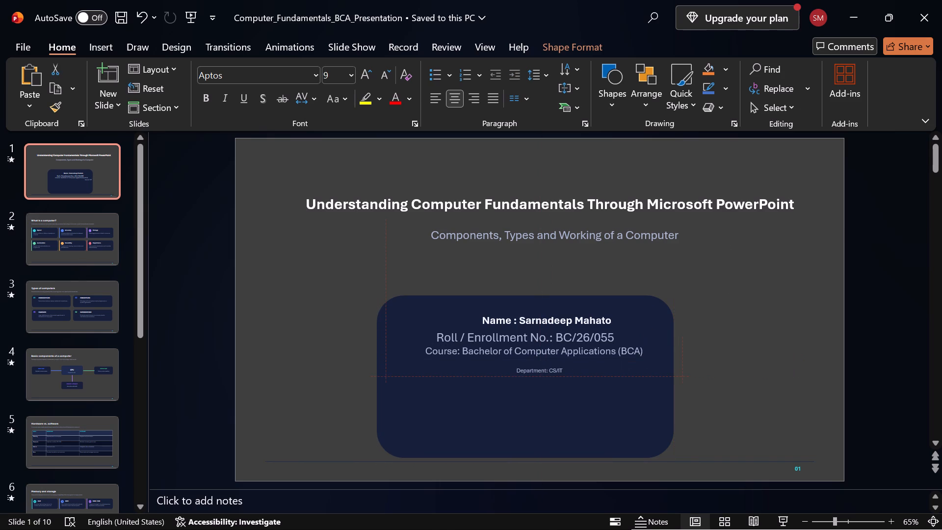
left_click_drag(576, 368, 571, 367)
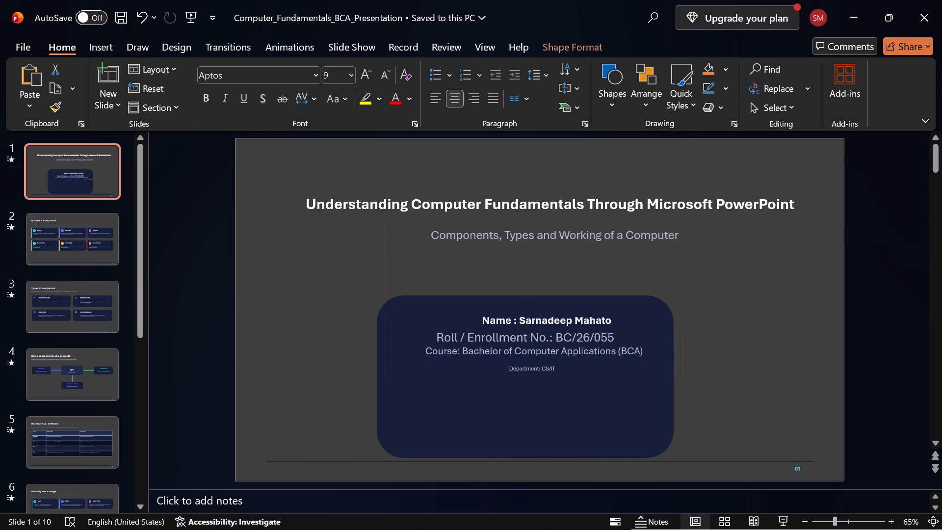
left_click_drag(571, 367, 574, 371)
left_click(587, 321)
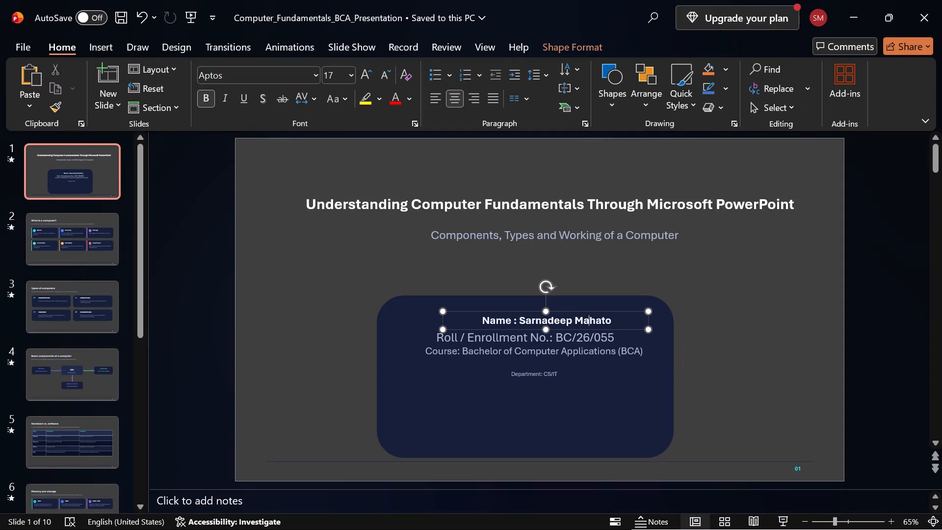
left_click_drag(629, 319, 607, 320)
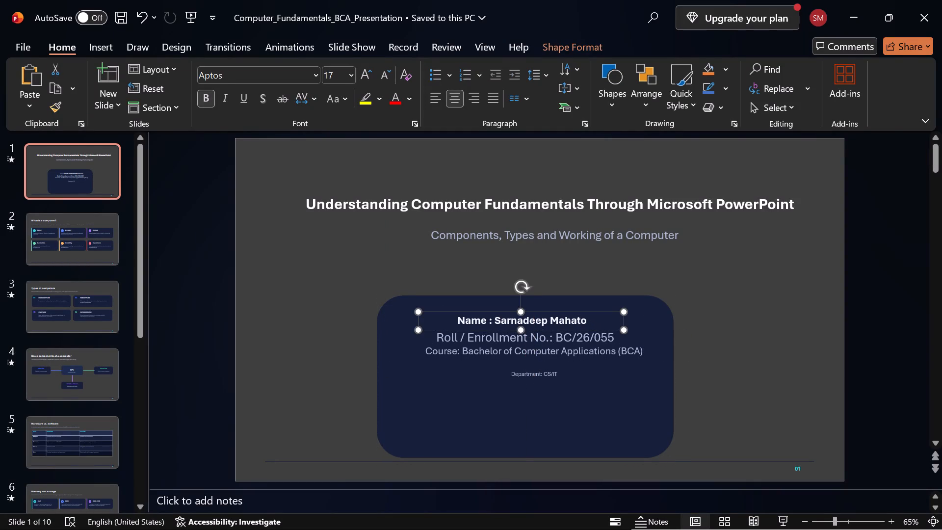
Shrink and reposition the navy rounded card so it fits closely around the four student detail lines.
left_click(593, 424)
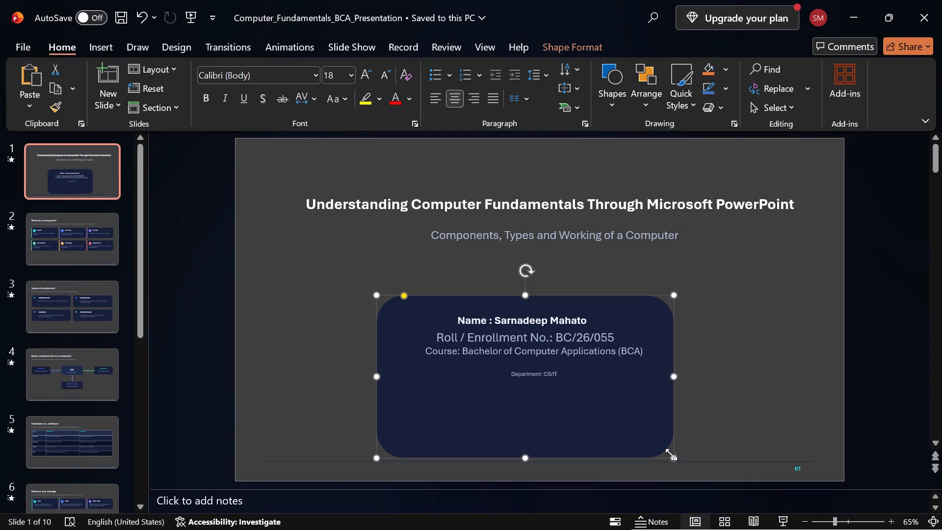
left_click_drag(671, 454, 596, 357)
left_click_drag(553, 309, 557, 310)
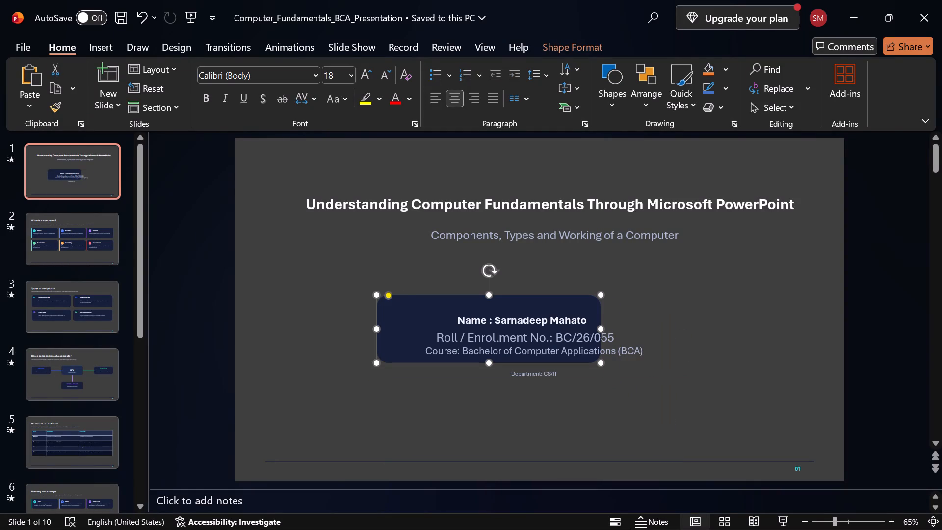
left_click_drag(557, 310, 602, 327)
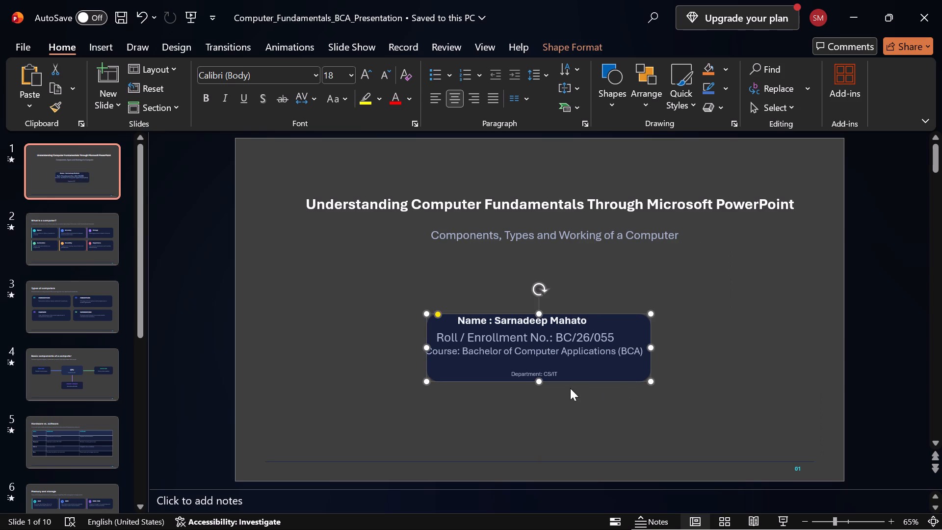
left_click_drag(539, 378, 542, 402)
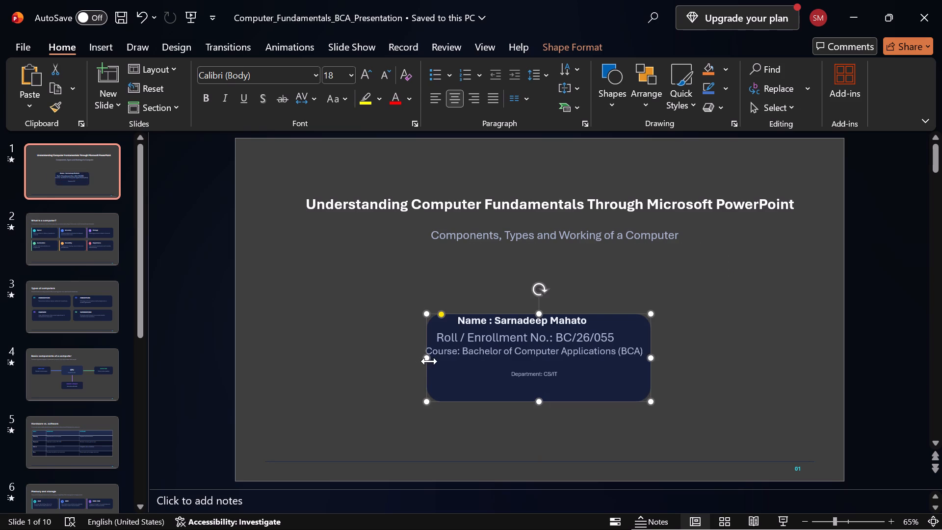
left_click_drag(429, 359, 419, 356)
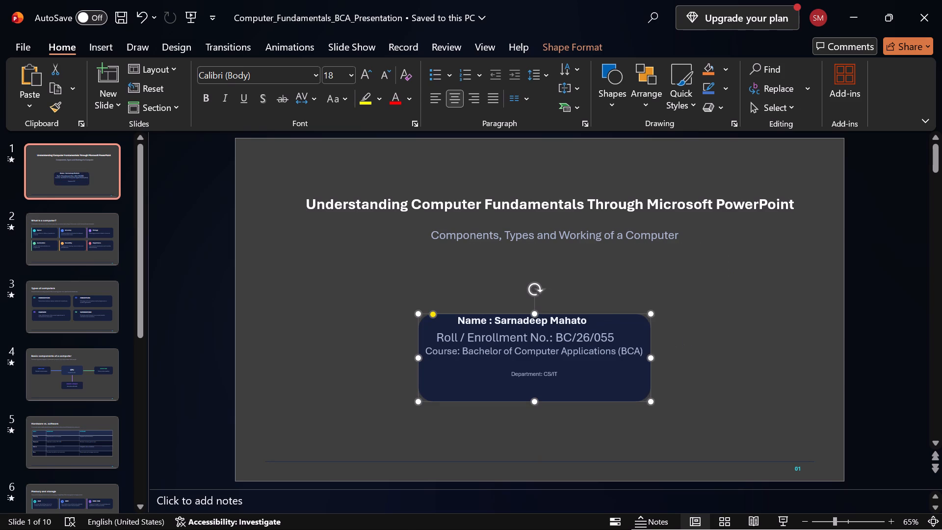
left_click_drag(531, 313, 531, 299)
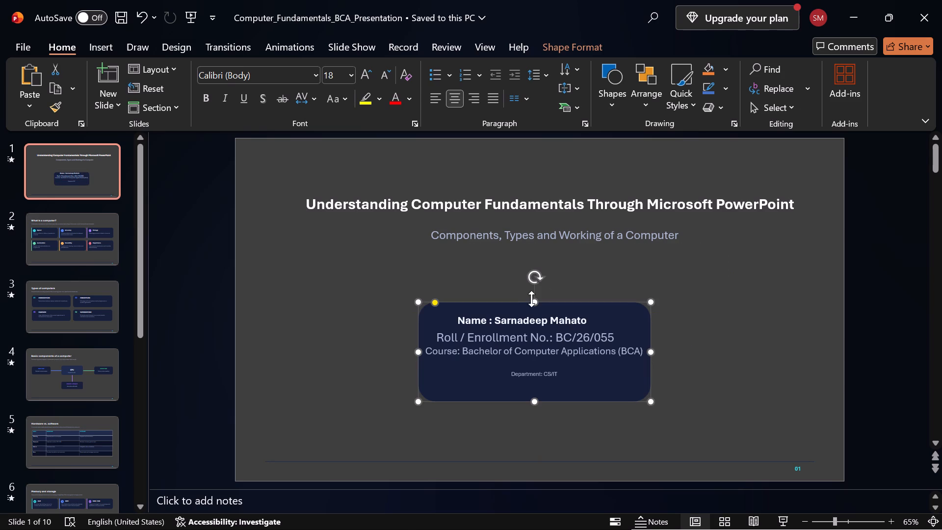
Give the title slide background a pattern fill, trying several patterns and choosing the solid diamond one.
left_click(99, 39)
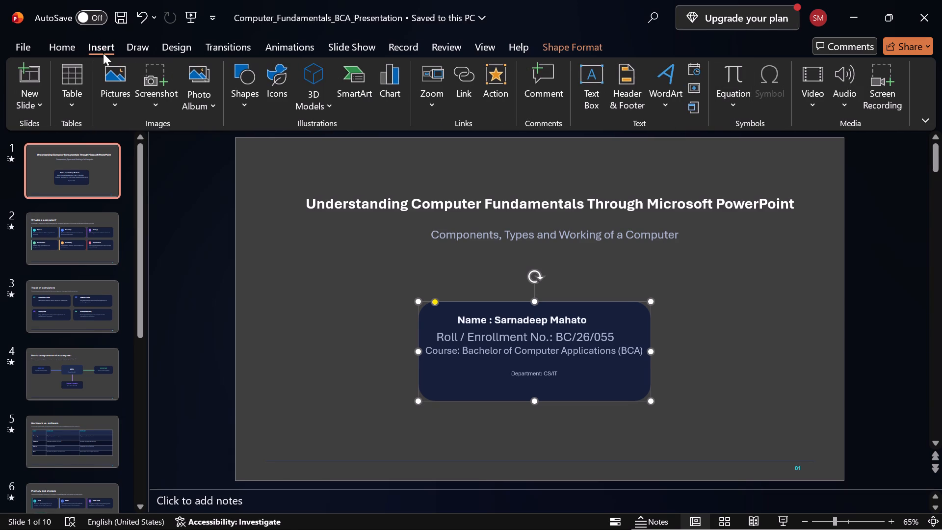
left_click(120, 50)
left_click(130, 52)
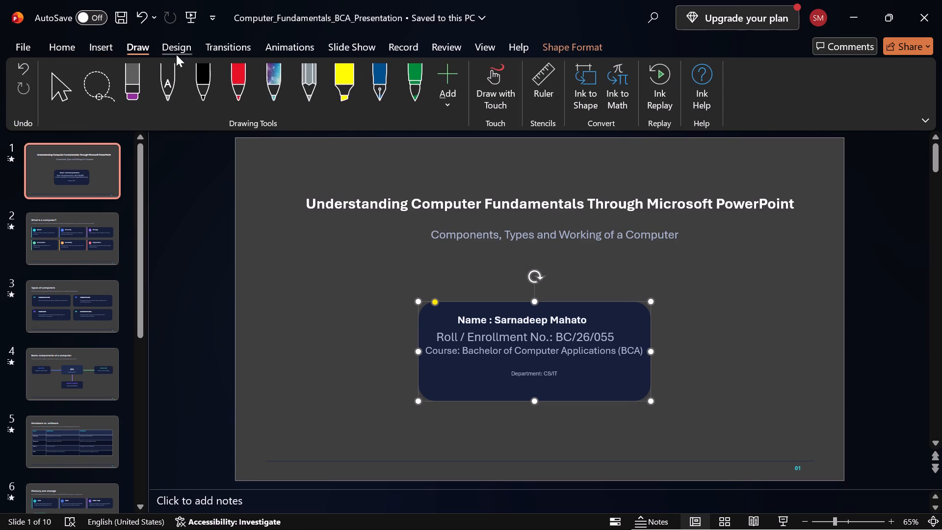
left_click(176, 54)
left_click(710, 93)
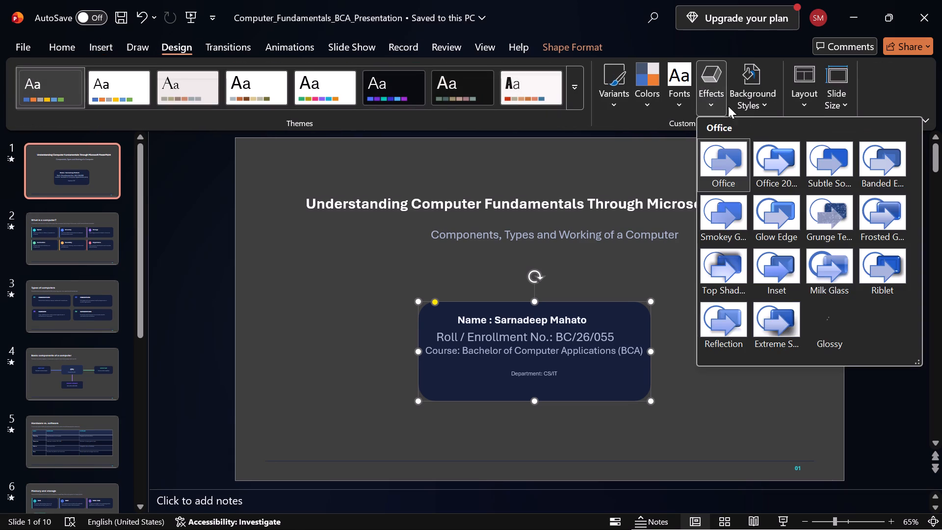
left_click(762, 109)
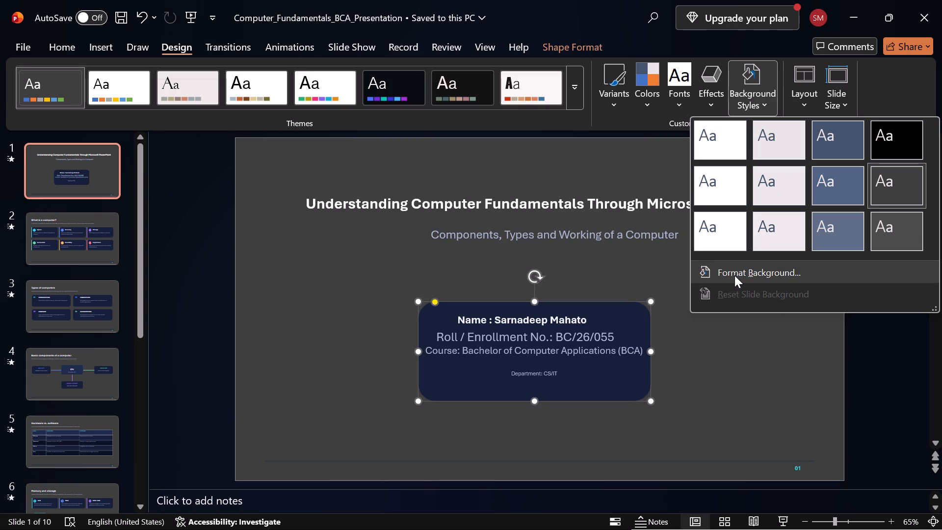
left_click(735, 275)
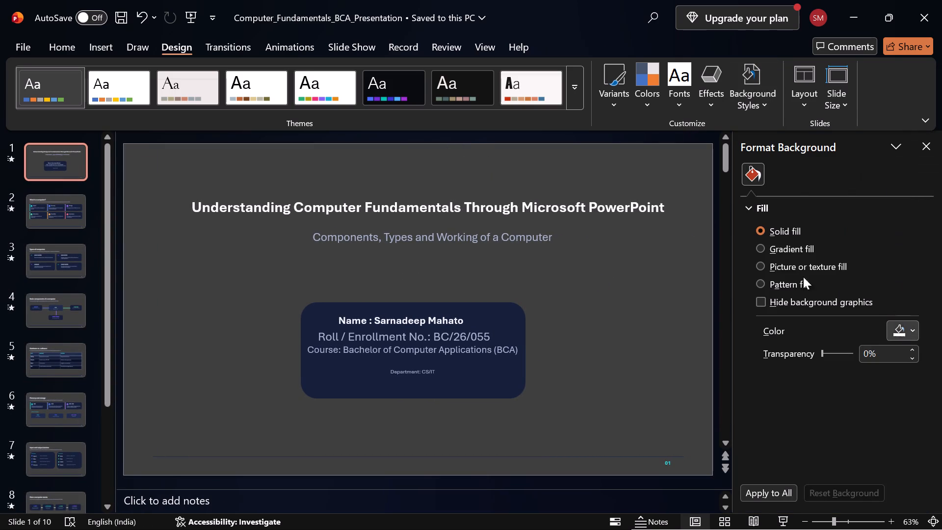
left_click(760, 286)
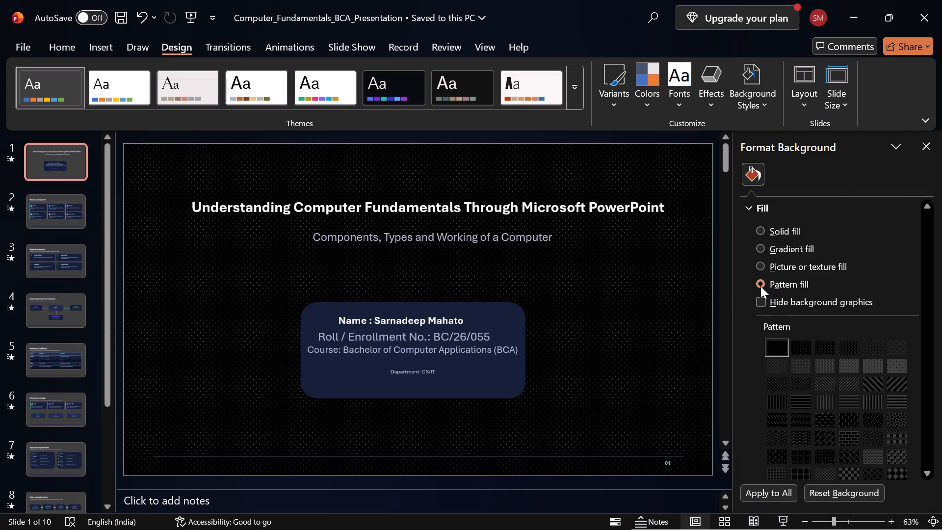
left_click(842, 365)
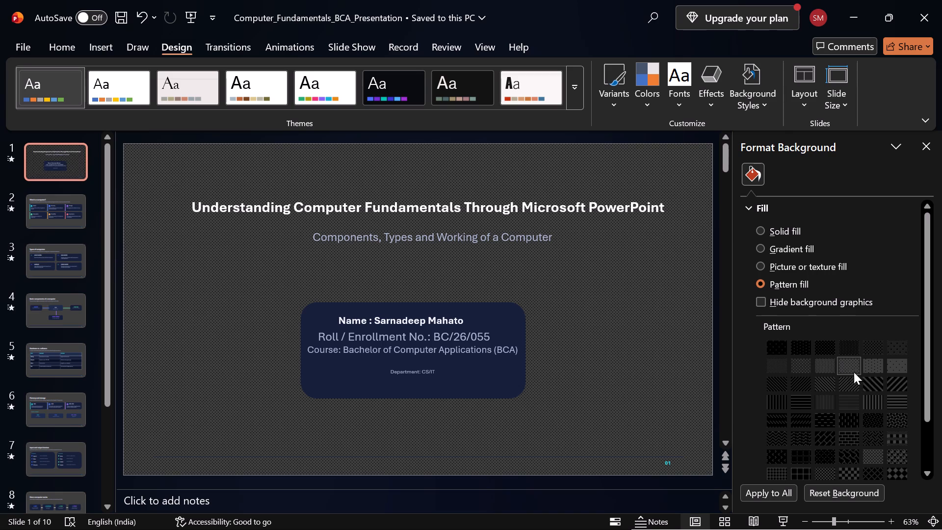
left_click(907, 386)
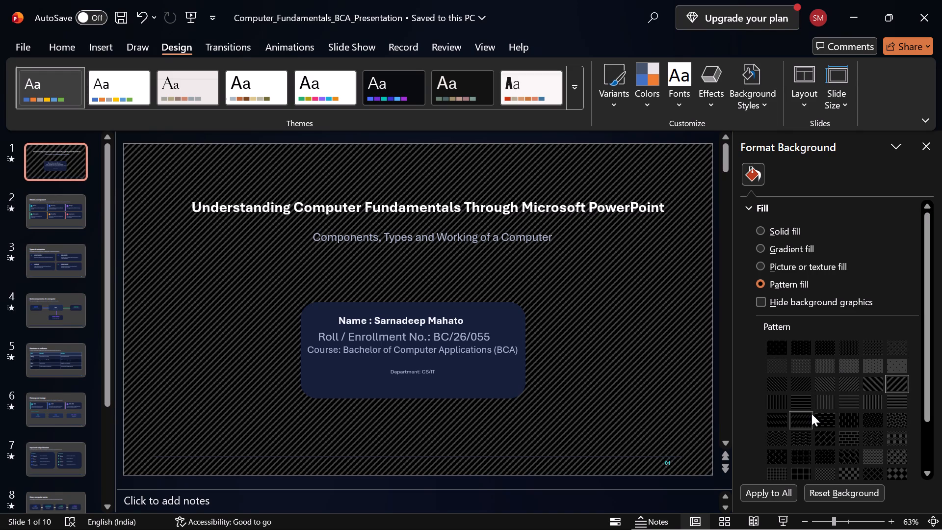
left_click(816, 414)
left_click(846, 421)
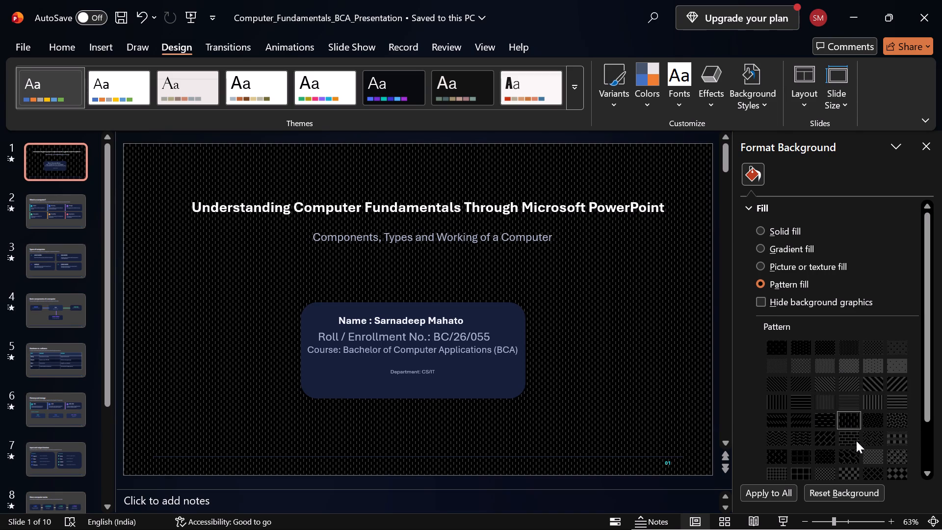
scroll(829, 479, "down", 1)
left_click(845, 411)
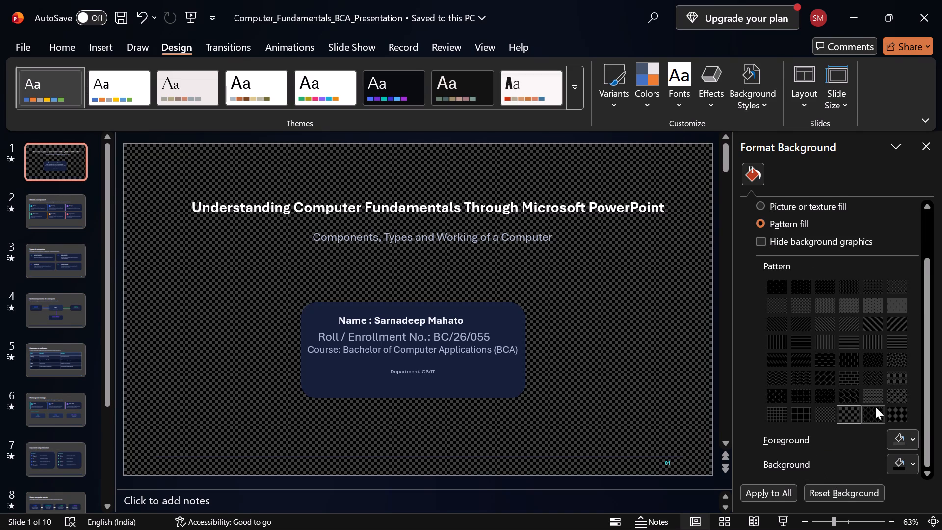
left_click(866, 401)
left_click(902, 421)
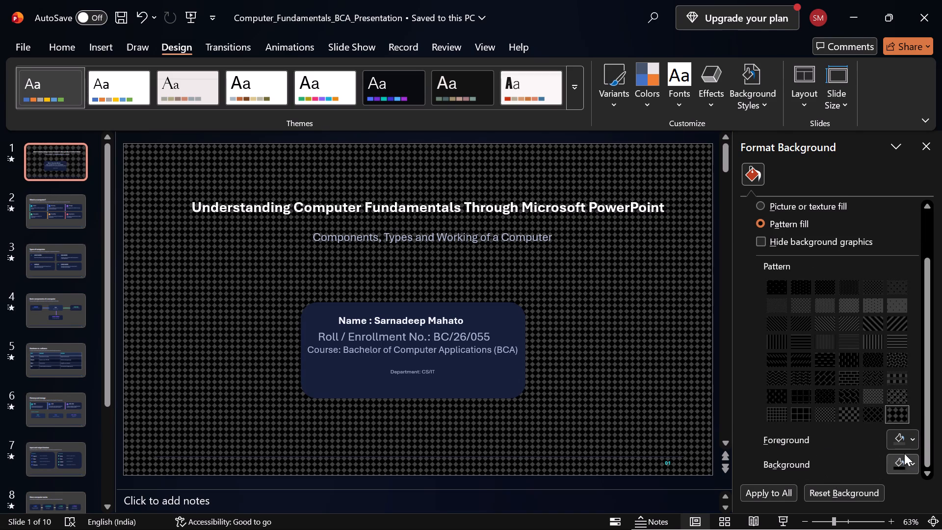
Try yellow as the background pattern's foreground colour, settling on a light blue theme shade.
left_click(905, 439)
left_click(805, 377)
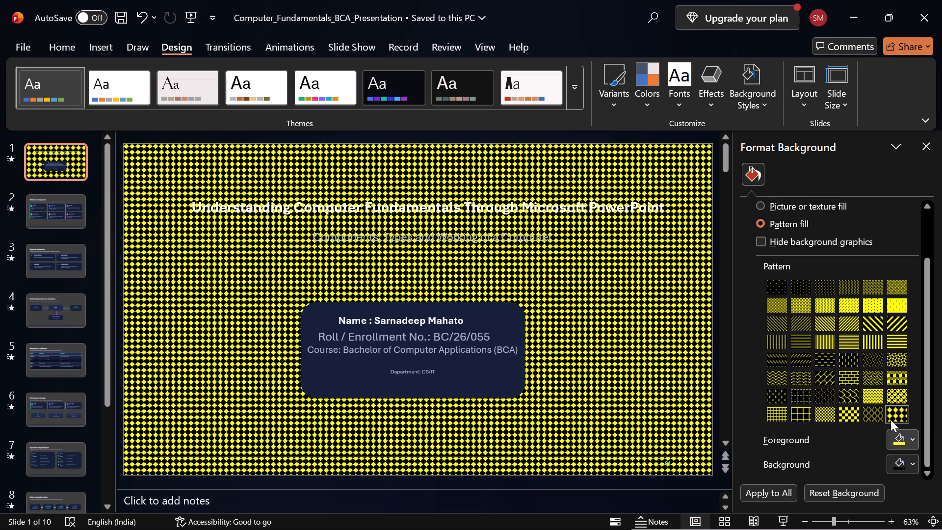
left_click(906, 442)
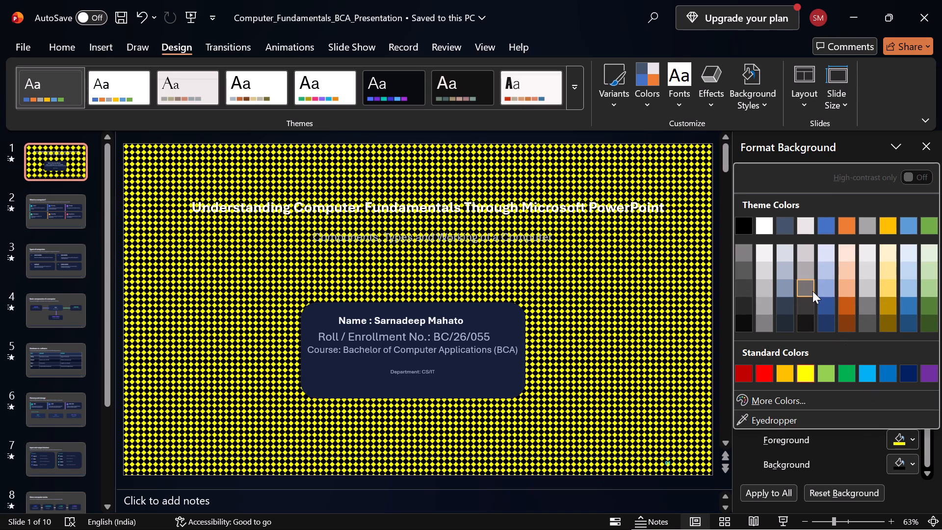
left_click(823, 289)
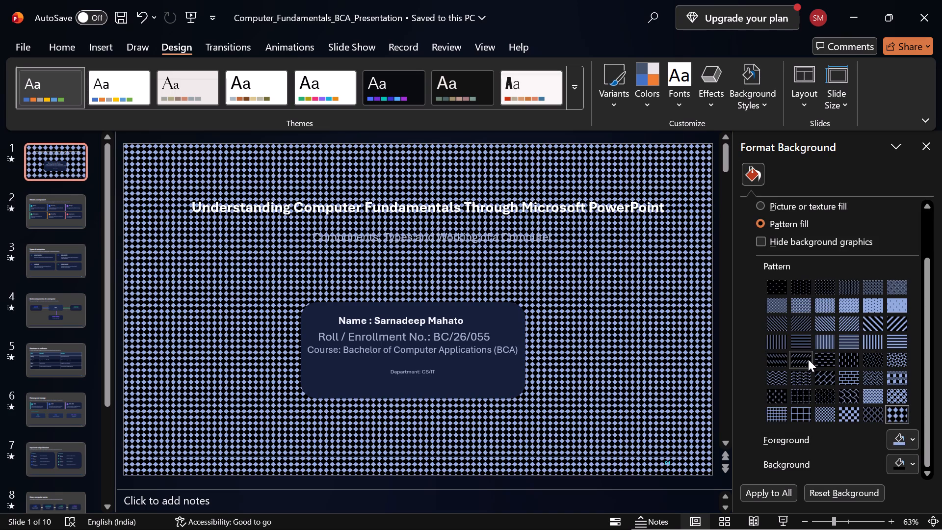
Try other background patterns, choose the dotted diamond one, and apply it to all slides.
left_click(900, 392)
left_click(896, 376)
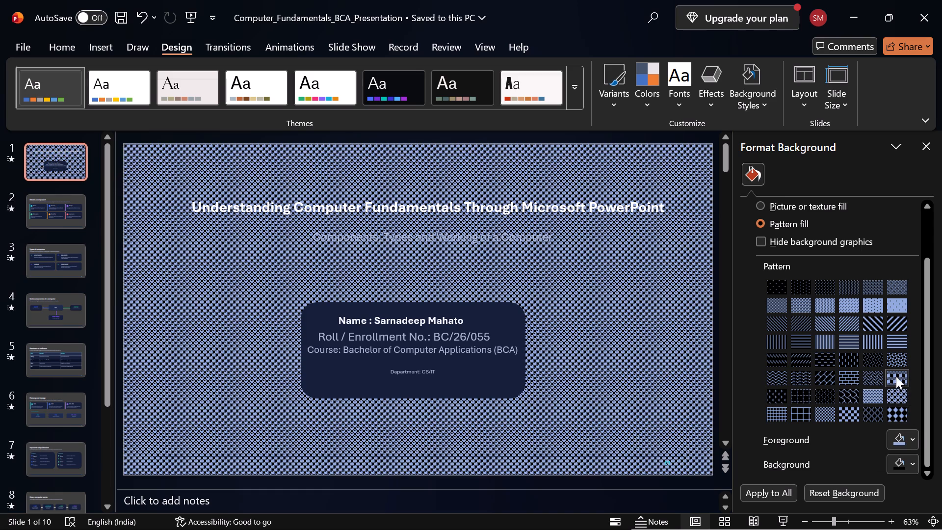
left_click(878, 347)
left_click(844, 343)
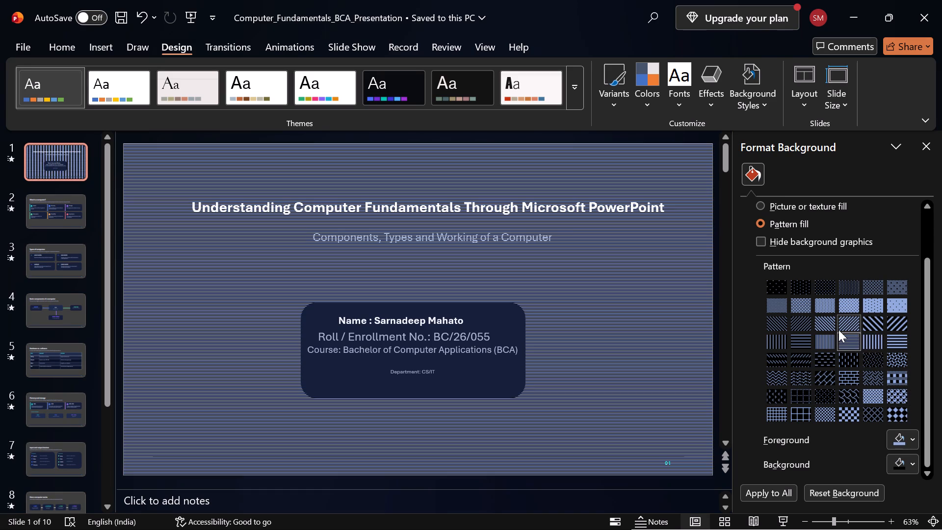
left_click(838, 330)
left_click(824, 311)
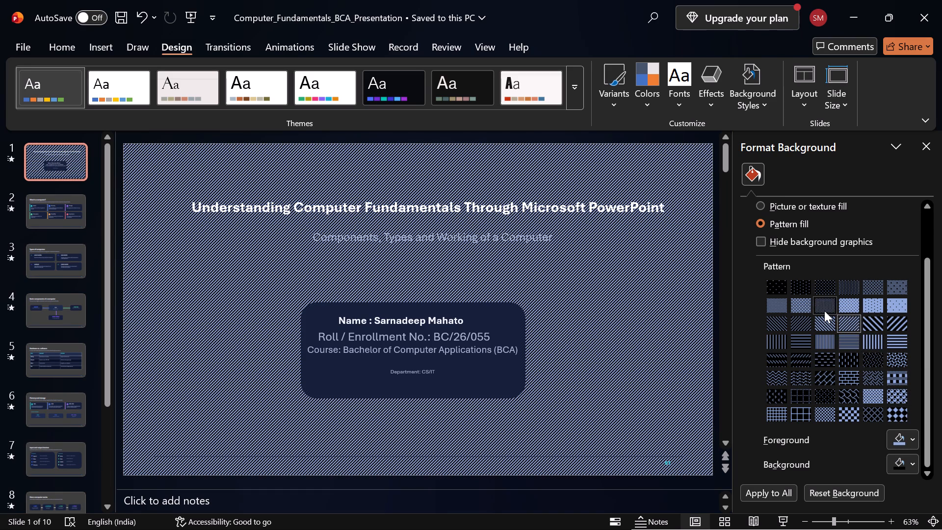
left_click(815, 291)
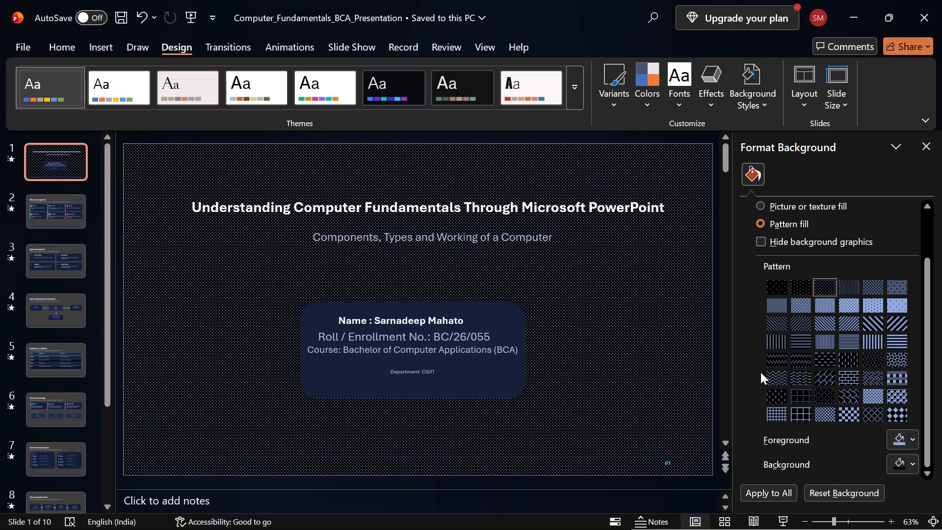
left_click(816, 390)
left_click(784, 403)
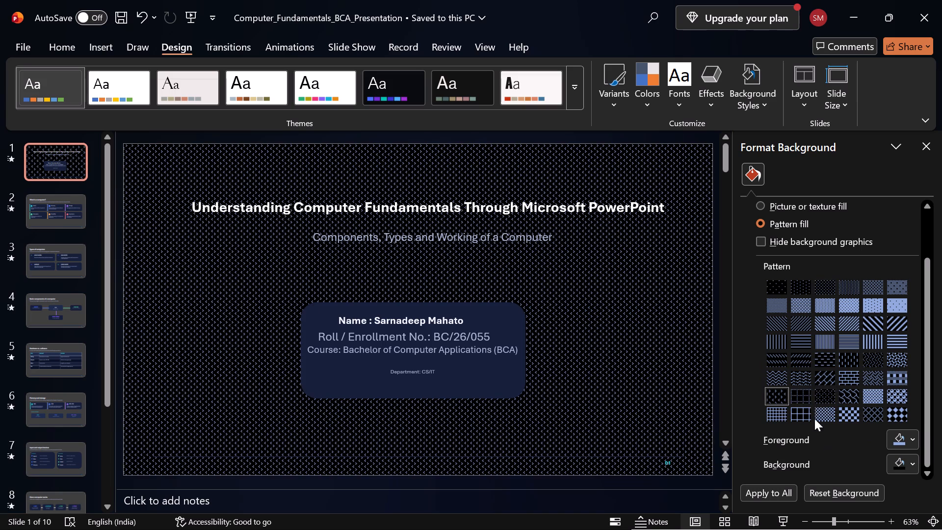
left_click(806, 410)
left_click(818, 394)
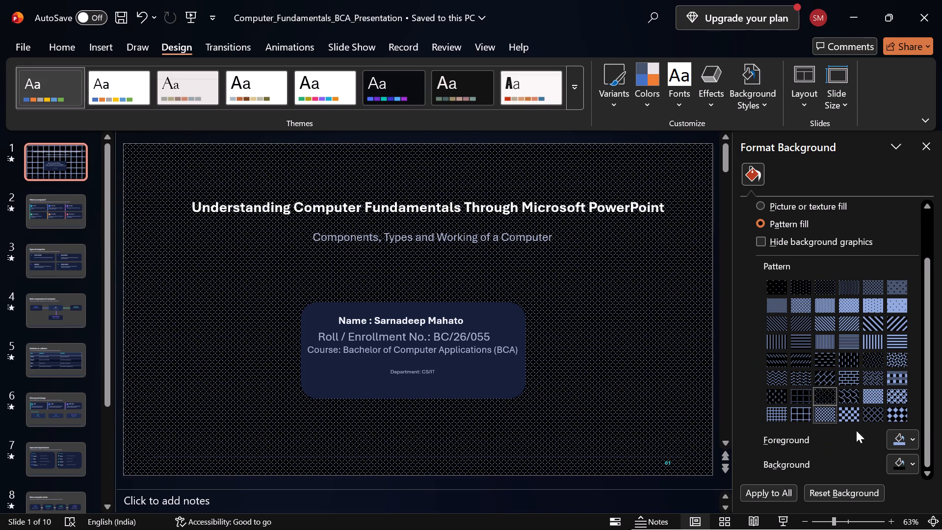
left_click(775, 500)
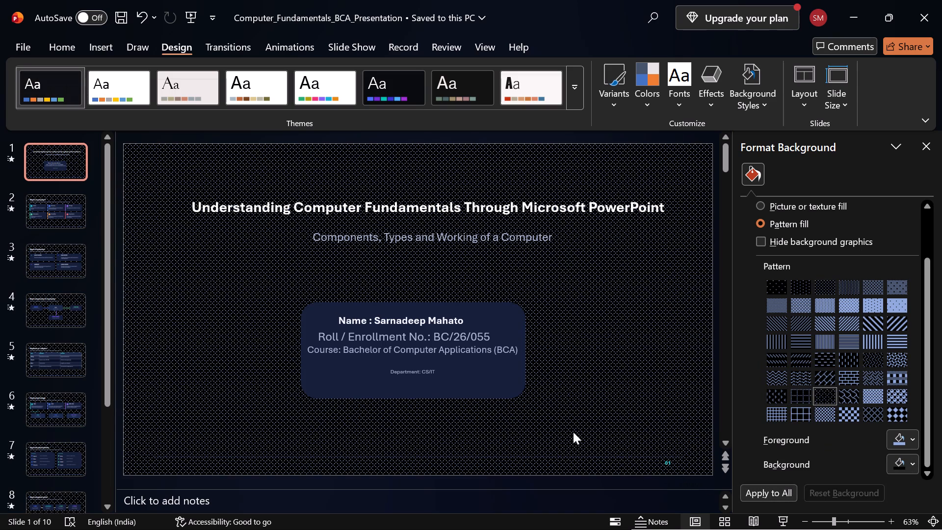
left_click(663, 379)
Go through slides 2 to 7 to check how the patterned background looks behind their content, and finish background formatting.
left_click(40, 223)
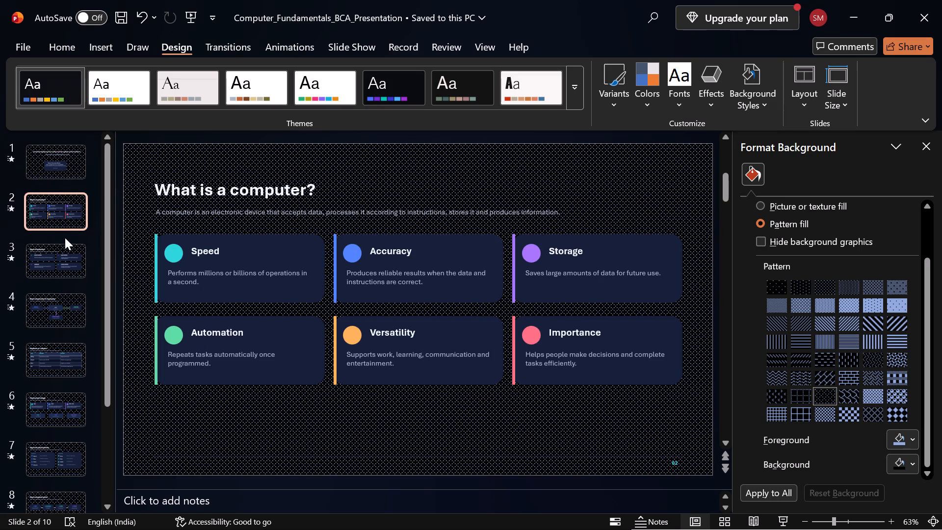
left_click(58, 269)
left_click(56, 315)
left_click(46, 353)
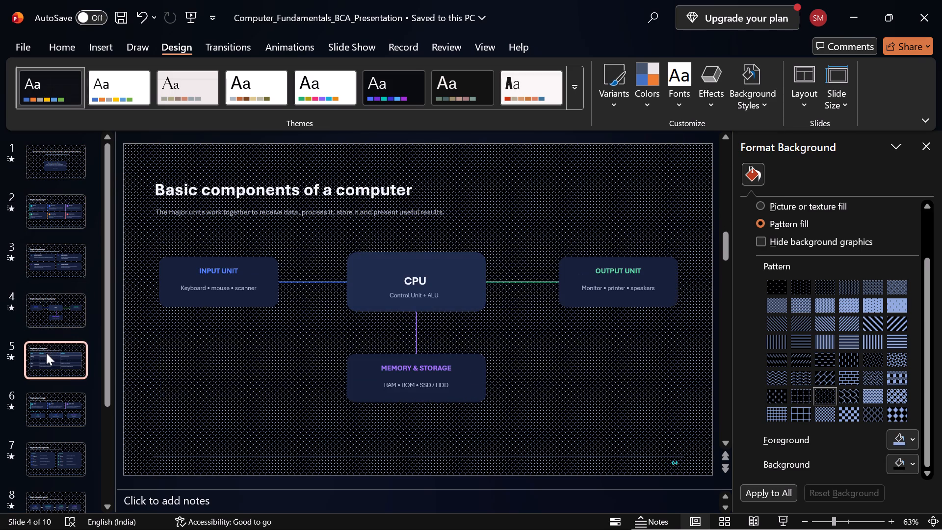
left_click(39, 376)
left_click(37, 397)
left_click(46, 451)
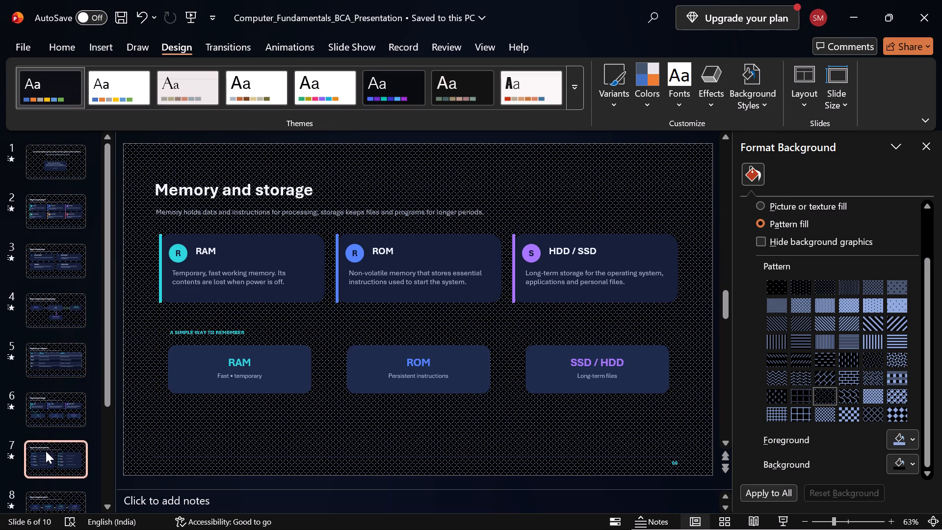
left_click(48, 403)
left_click(48, 369)
left_click(51, 343)
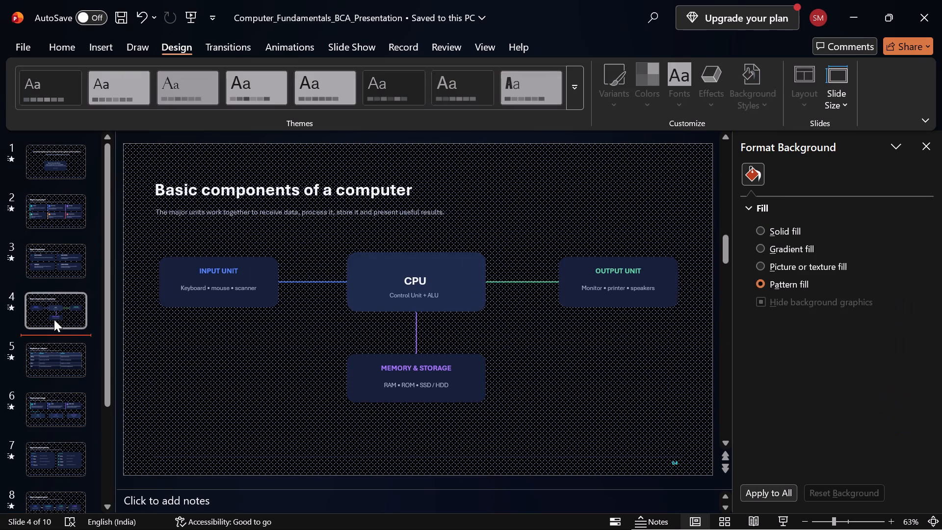
left_click(56, 317)
left_click(53, 247)
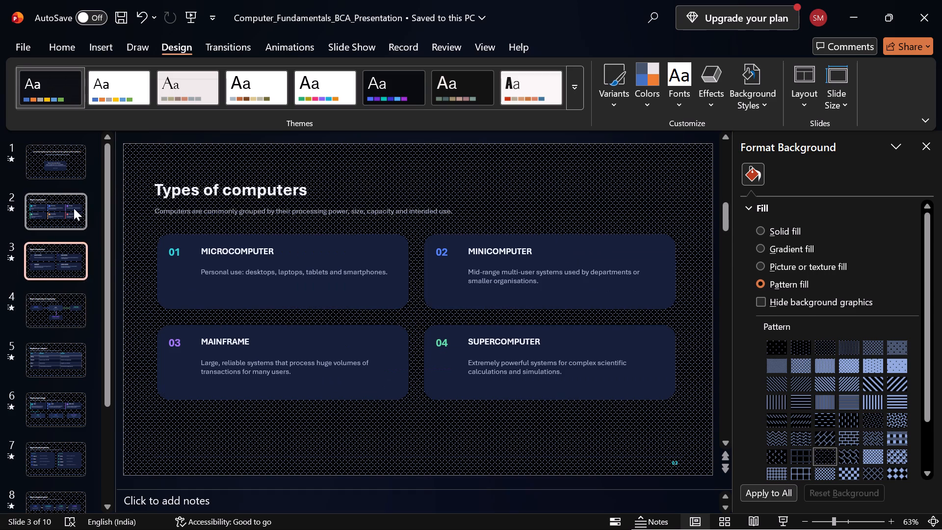
left_click(68, 207)
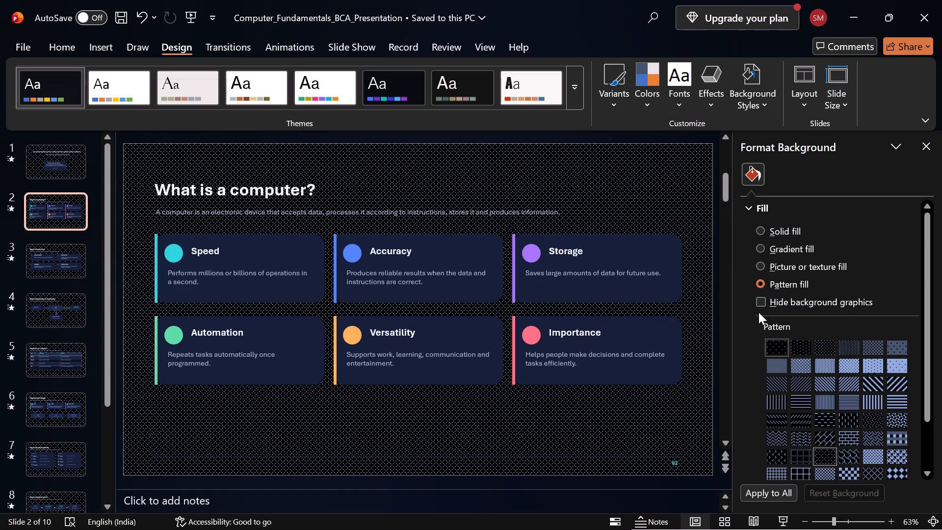
left_click(934, 139)
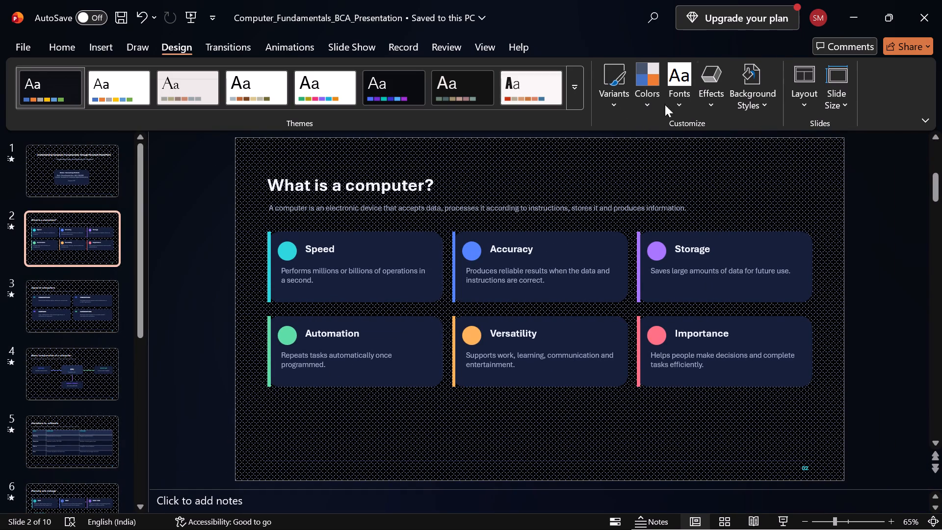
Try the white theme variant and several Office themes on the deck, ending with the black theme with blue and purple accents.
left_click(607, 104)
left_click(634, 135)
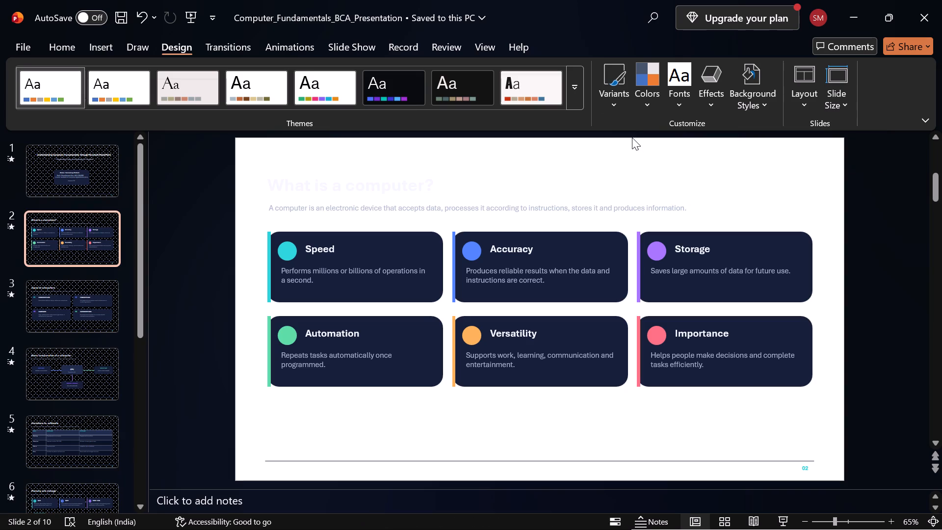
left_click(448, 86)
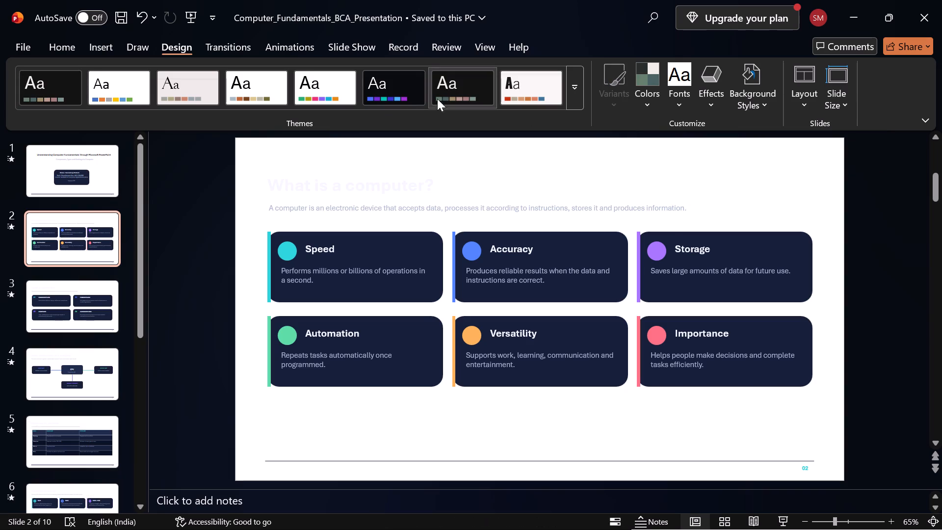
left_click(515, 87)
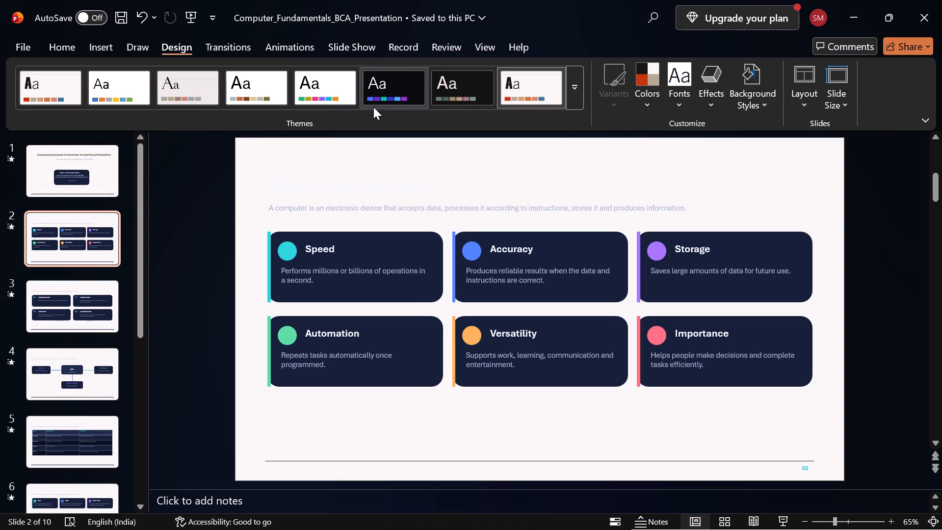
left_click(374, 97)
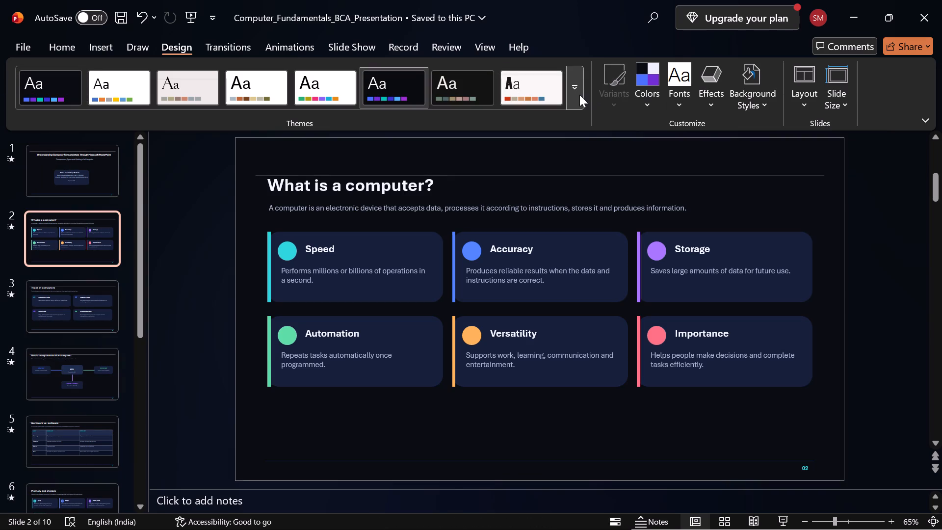
Apply the Film Burn theme with the magenta and black preview to the presentation.
left_click(578, 95)
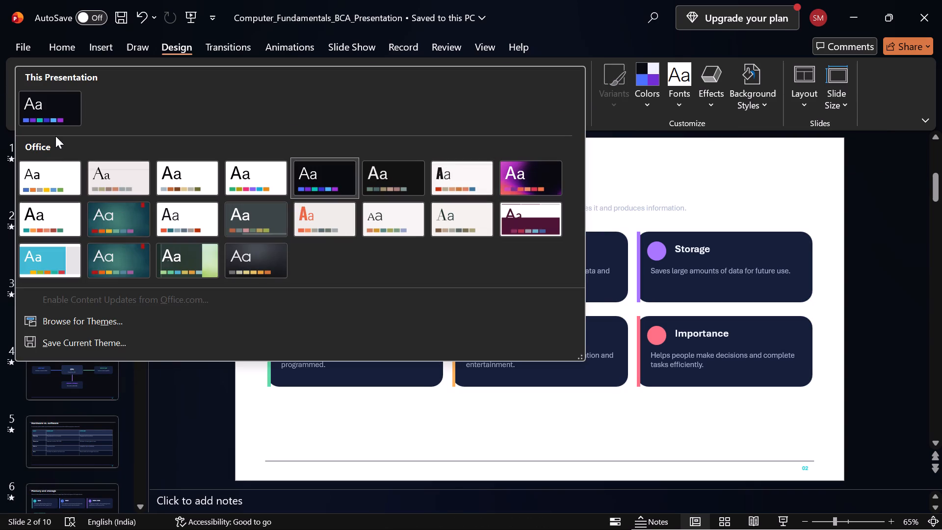
left_click(528, 186)
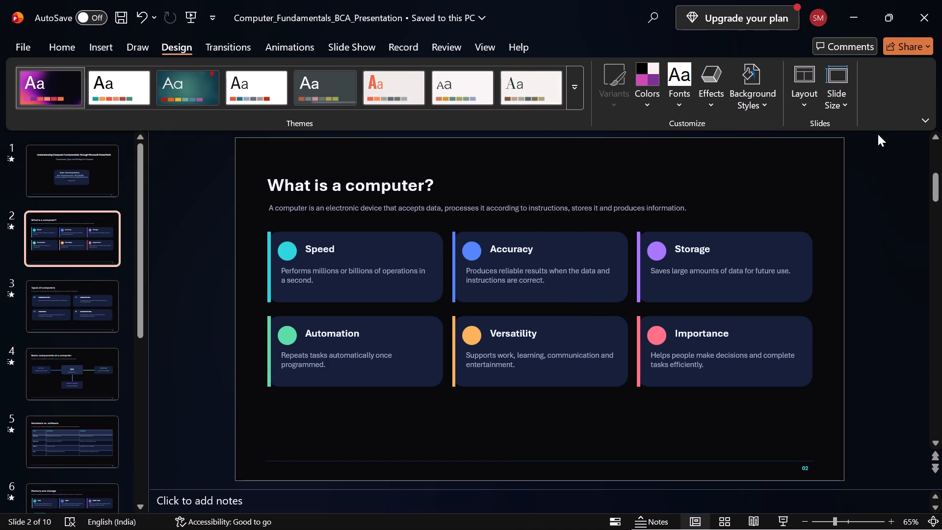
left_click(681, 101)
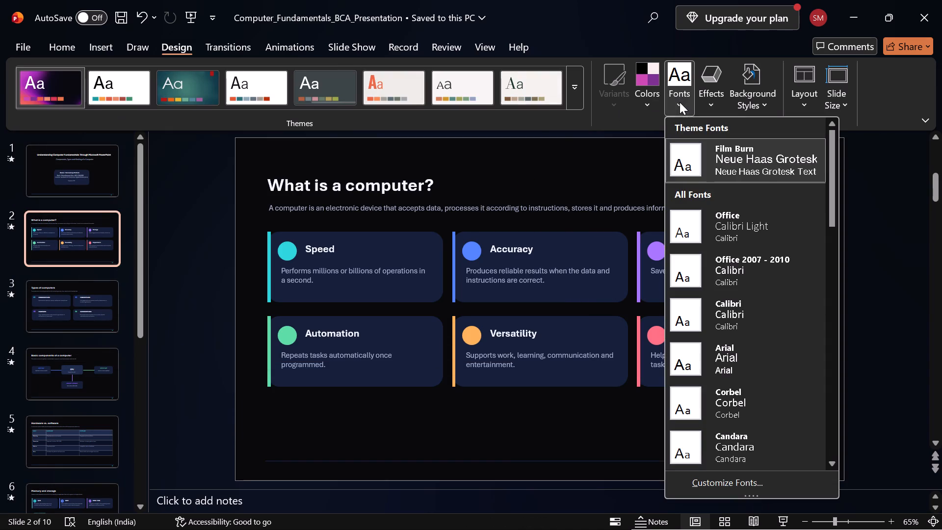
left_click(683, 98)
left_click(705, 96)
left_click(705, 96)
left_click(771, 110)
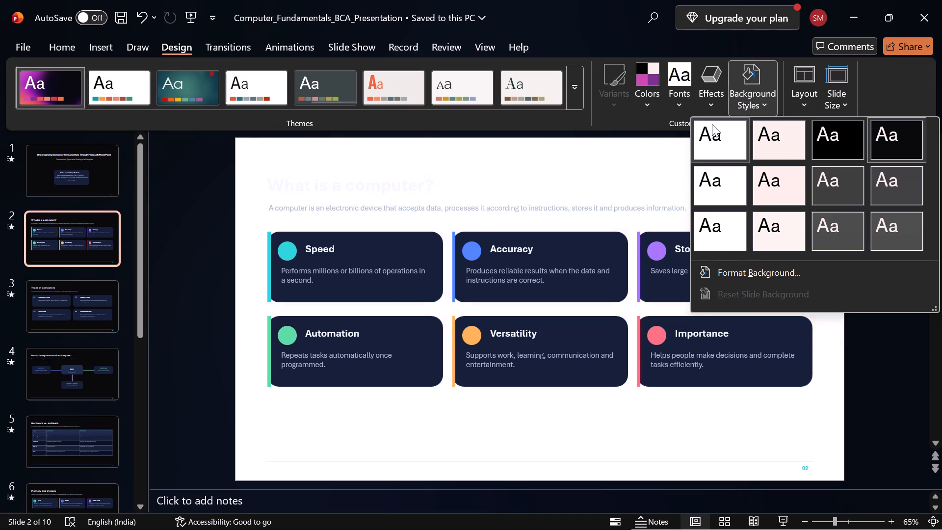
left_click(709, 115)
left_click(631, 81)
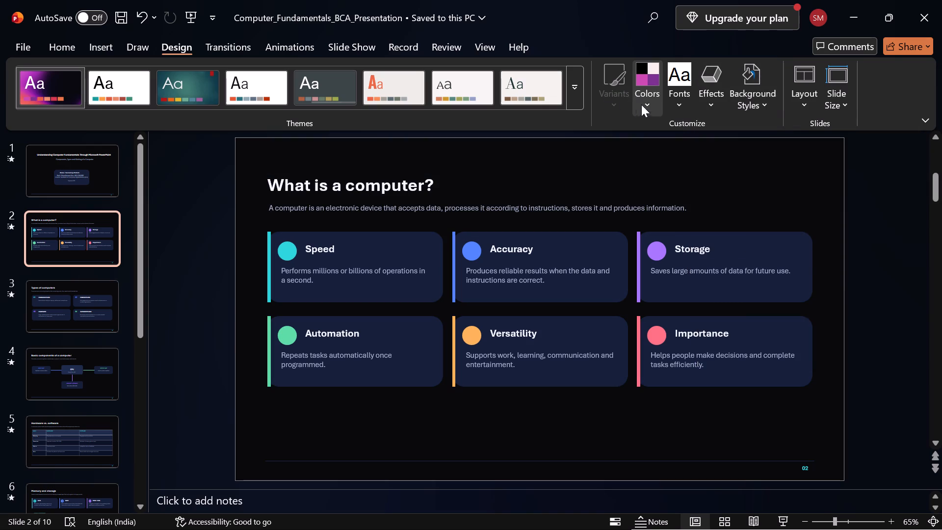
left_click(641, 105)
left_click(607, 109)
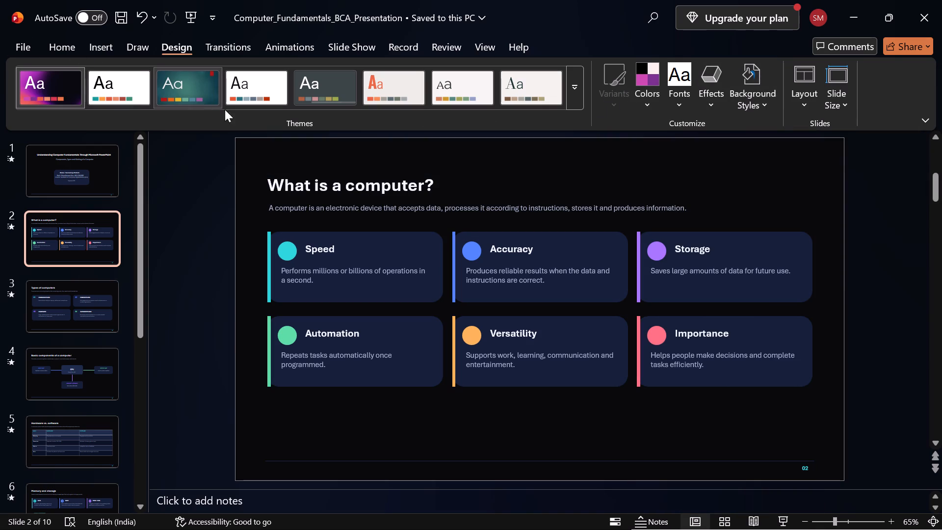
Apply the teal Ion theme with the red accent tab to the whole presentation.
left_click(194, 92)
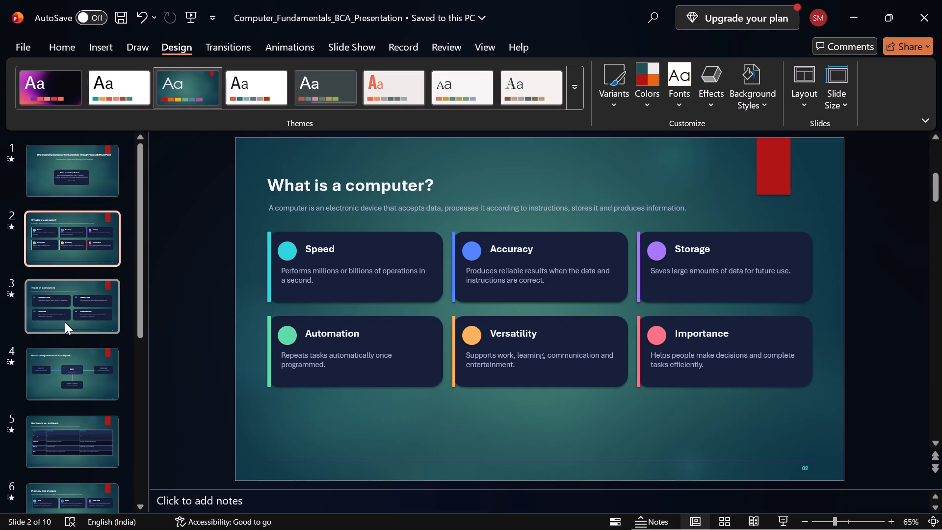
Go through the slides from the title to the conclusion to check how the Ion theme looks, ending on slide 1.
left_click(70, 311)
left_click(60, 253)
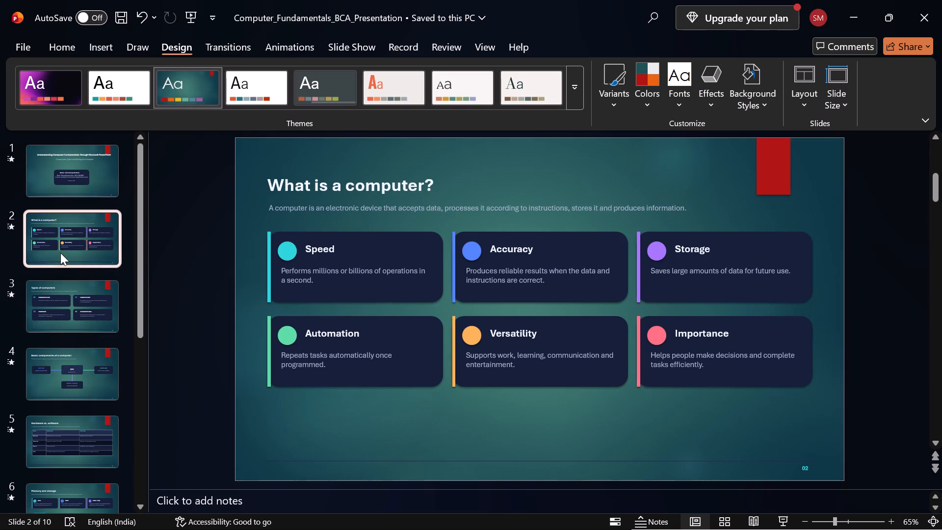
left_click(67, 192)
left_click(77, 261)
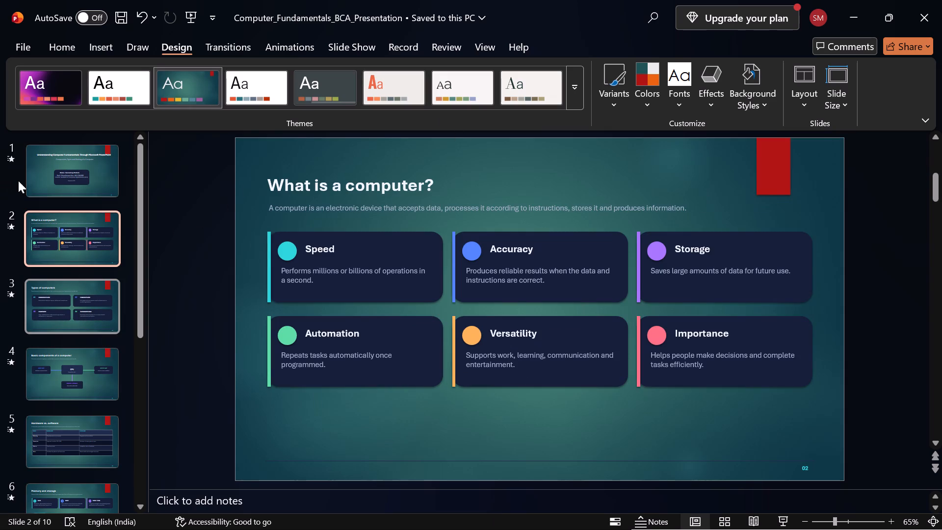
left_click(54, 164)
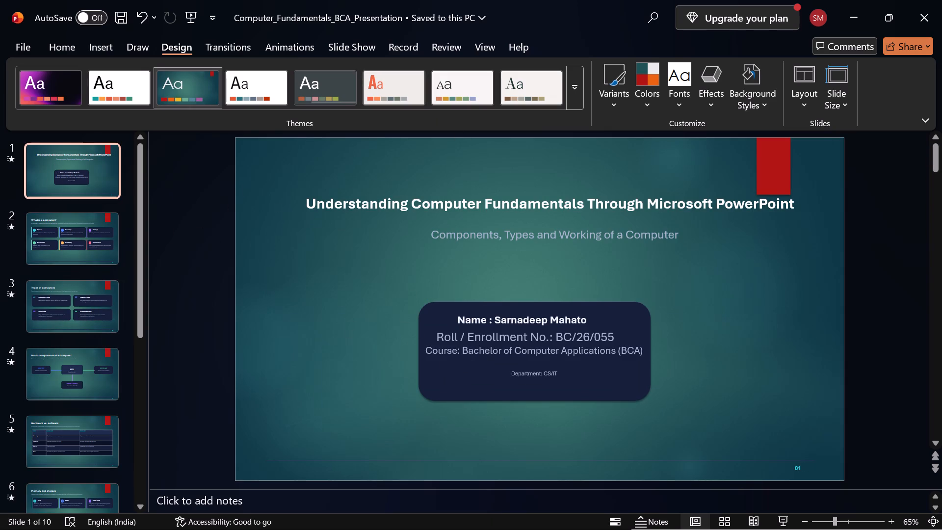
left_click(650, 104)
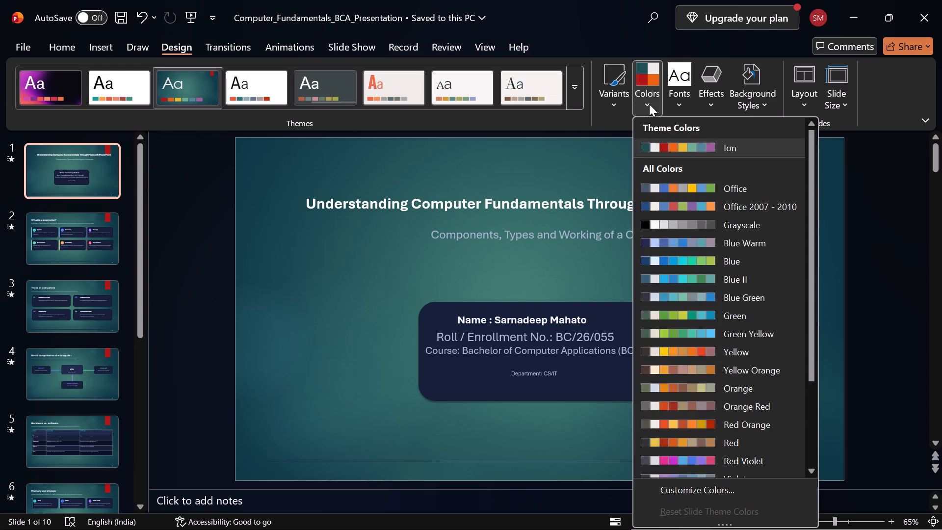
left_click(642, 106)
left_click(75, 244)
left_click(73, 315)
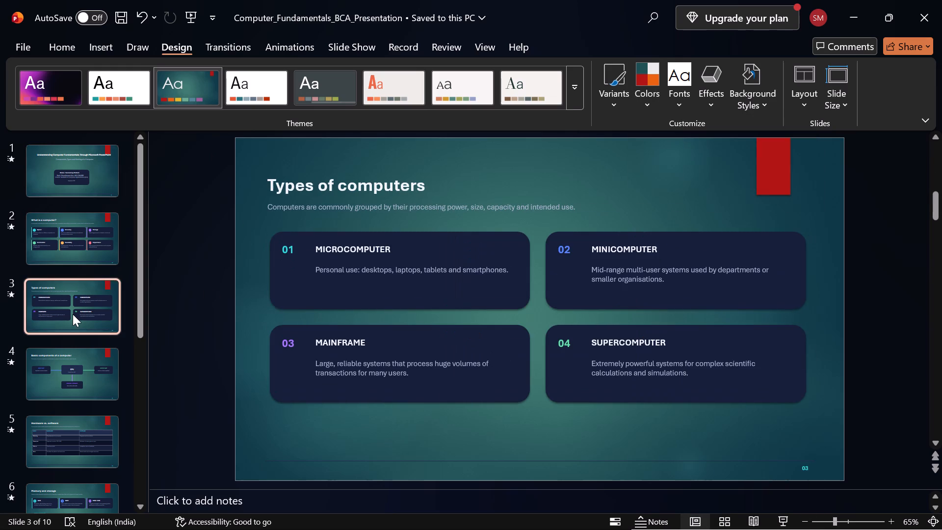
scroll(60, 402, "down", 8)
left_click(67, 460)
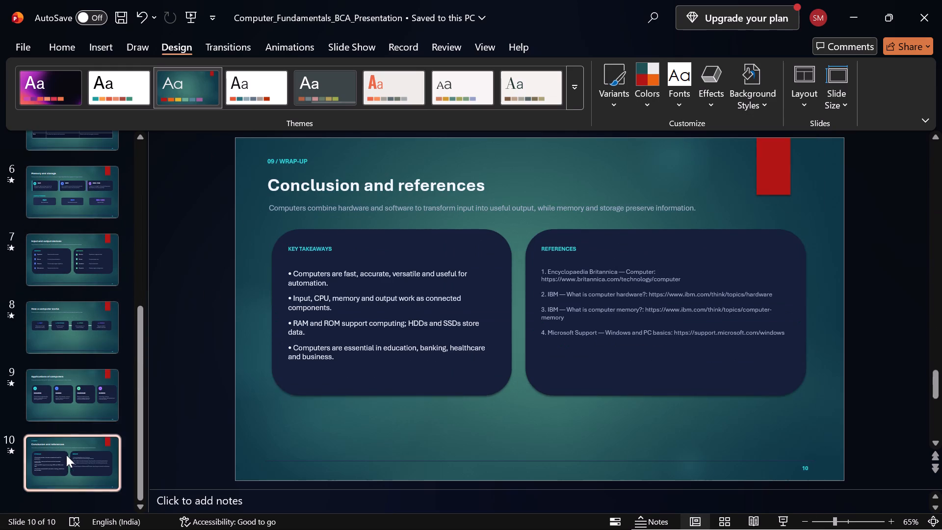
left_click(64, 402)
left_click(63, 364)
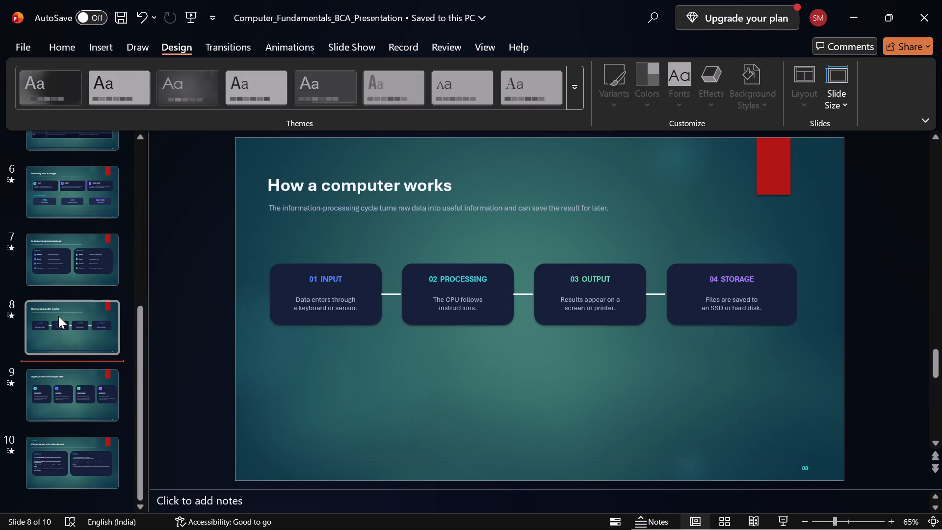
left_click(58, 316)
left_click(52, 277)
left_click(80, 232)
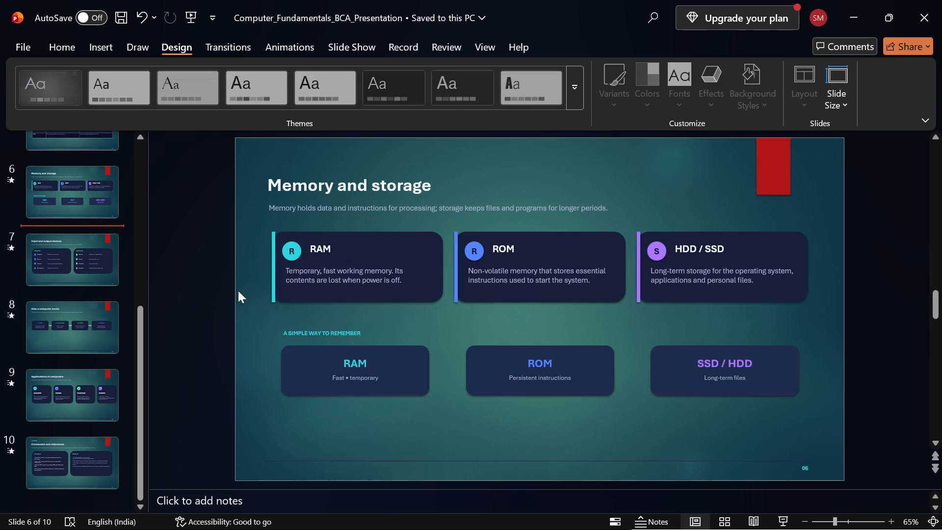
scroll(435, 367, "up", 4)
scroll(23, 240, "up", 3)
left_click(44, 189)
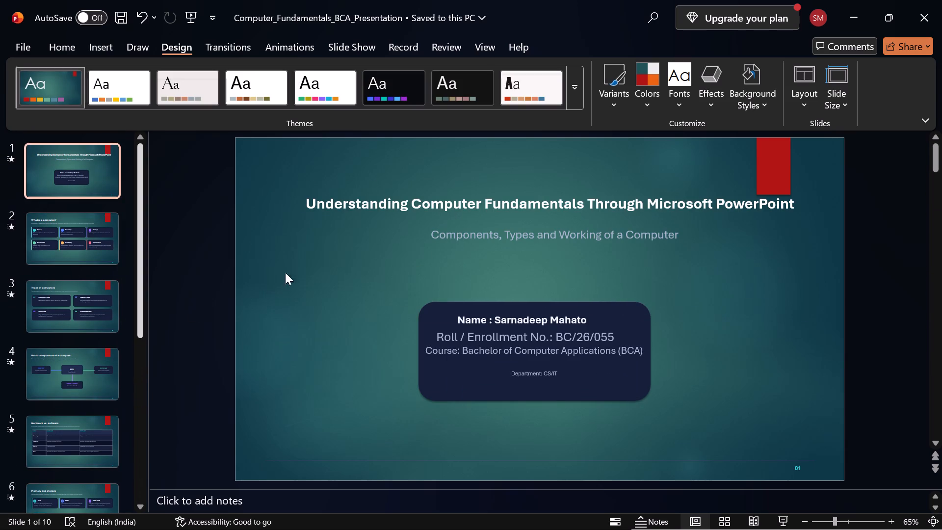
Underline the full title "Understanding Computer Fundamentals Through Microsoft PowerPoint" on slide 1.
left_click(368, 212)
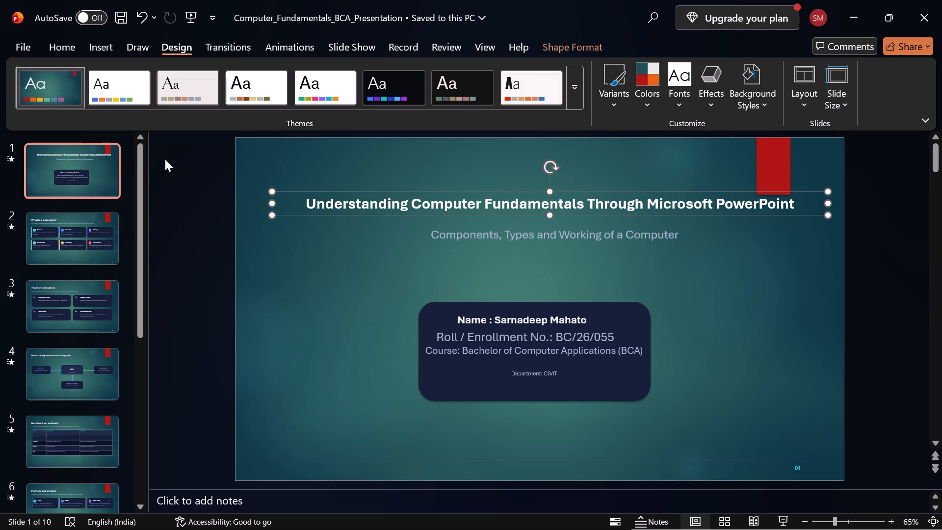
left_click(61, 49)
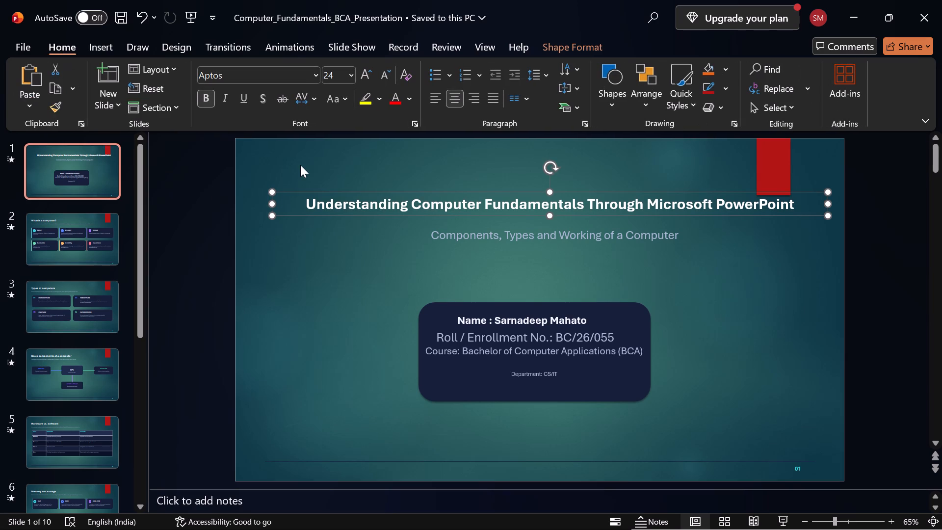
key("ctrl+a")
left_click(371, 197)
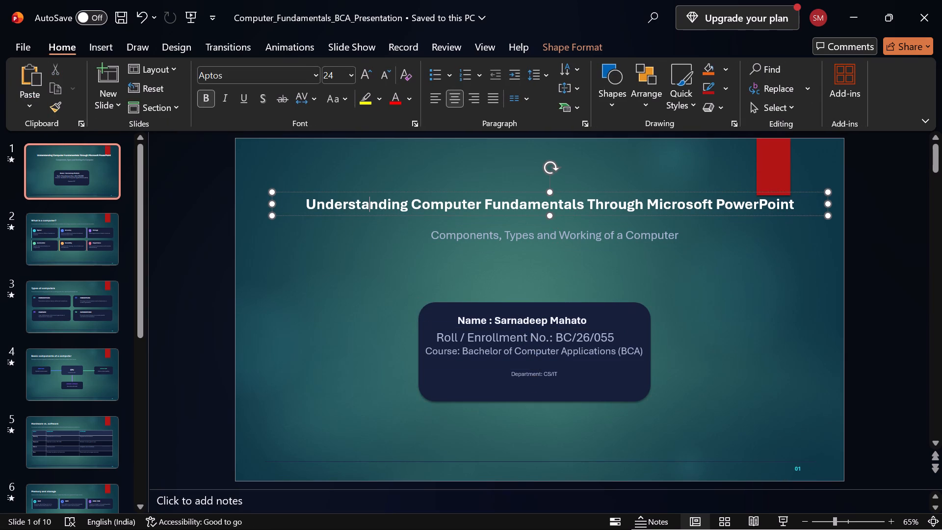
key("ctrl+a")
left_click(243, 101)
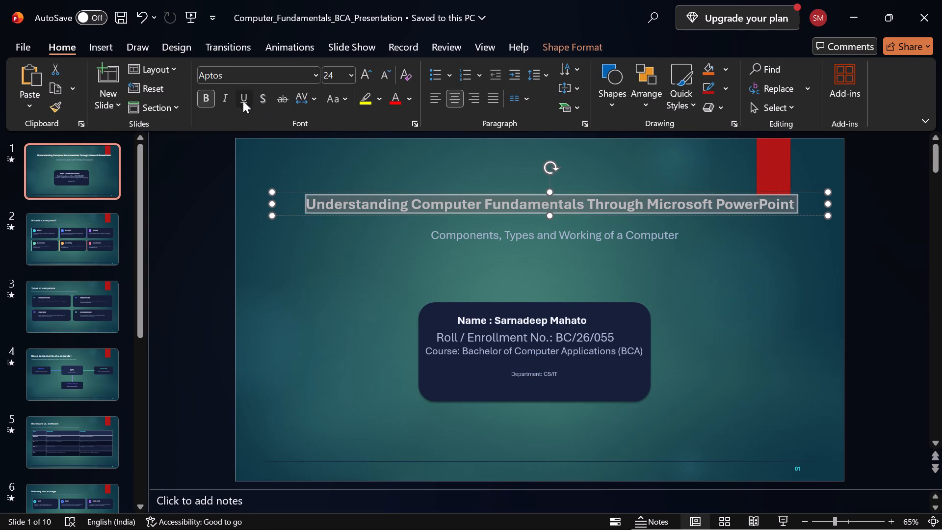
left_click(267, 254)
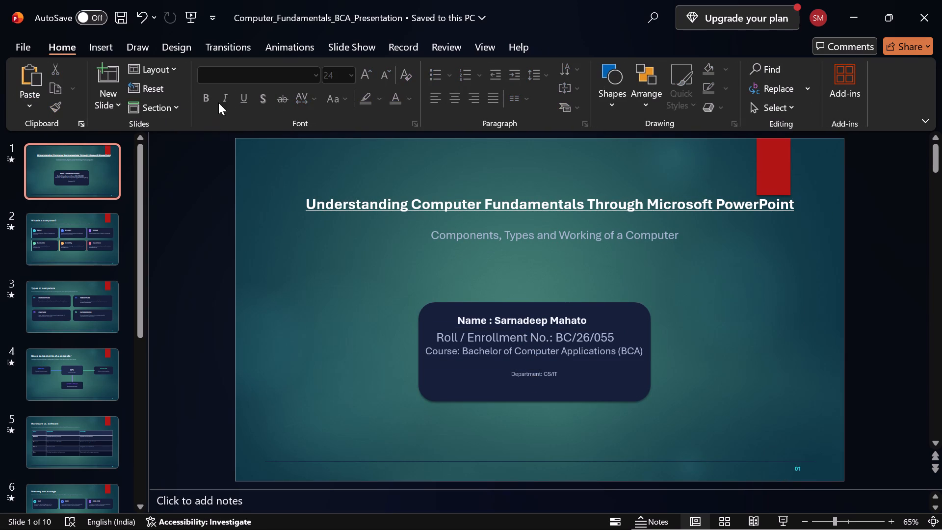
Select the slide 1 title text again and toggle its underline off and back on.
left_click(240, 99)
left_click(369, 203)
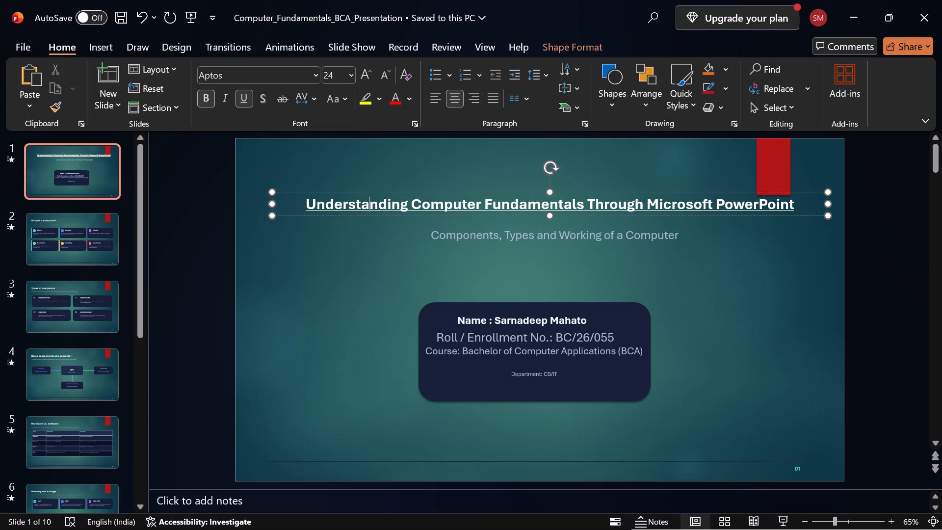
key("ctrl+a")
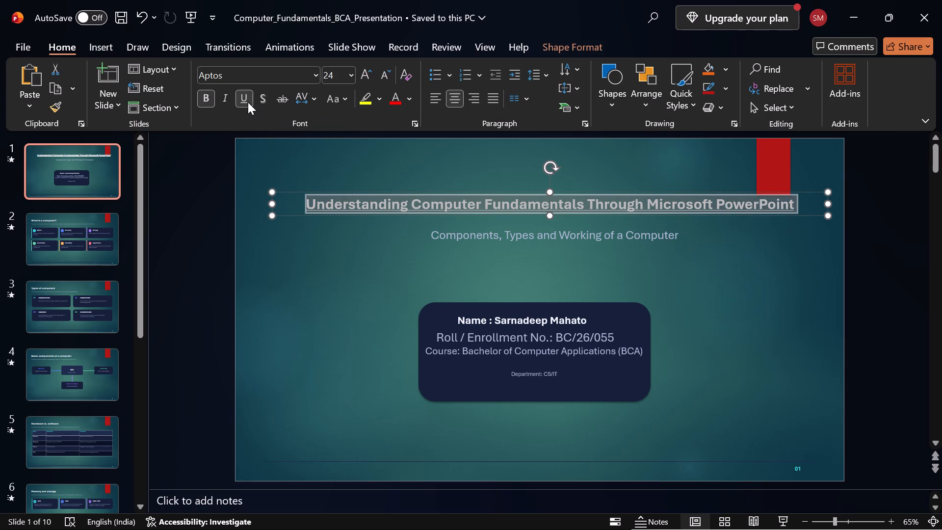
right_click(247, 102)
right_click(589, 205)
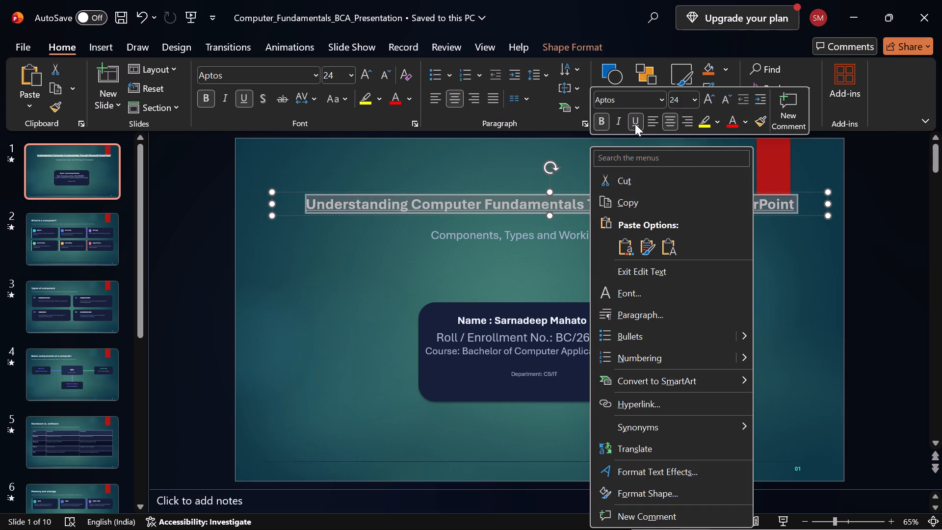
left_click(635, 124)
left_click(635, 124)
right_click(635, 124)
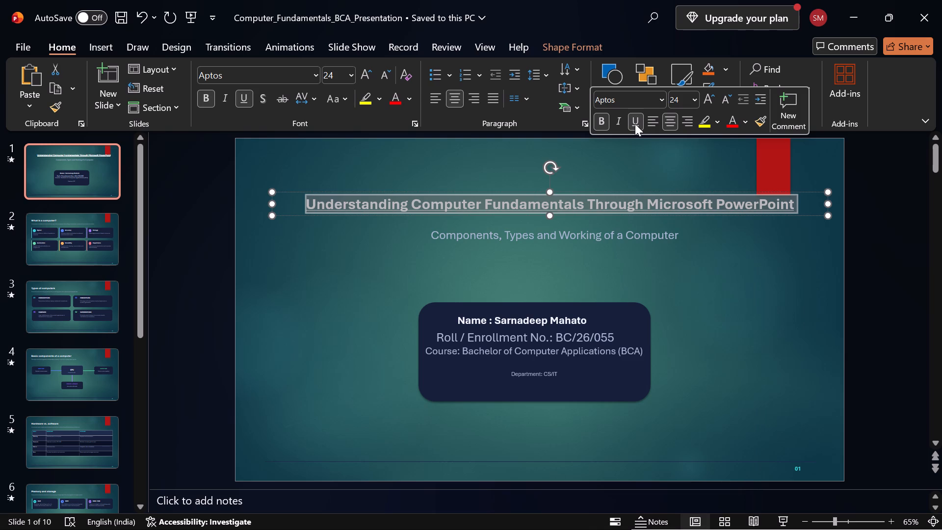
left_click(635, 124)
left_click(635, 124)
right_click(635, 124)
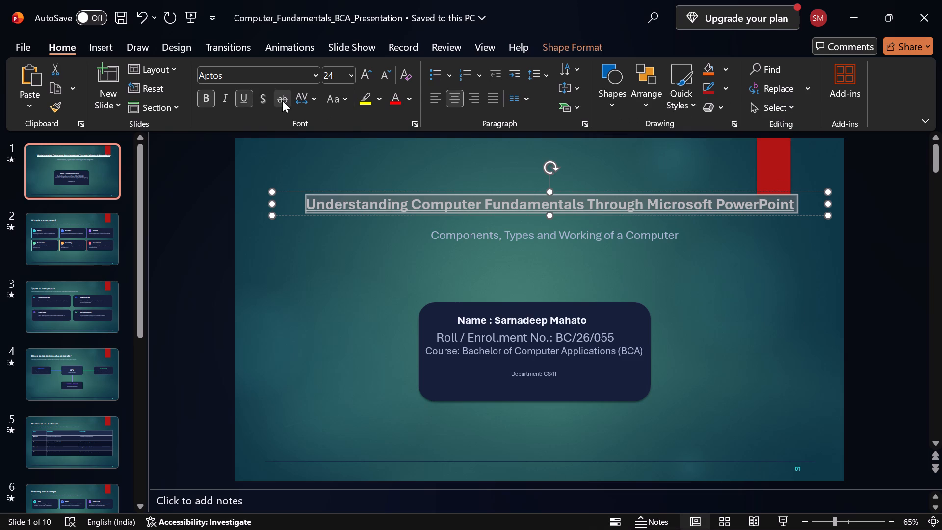
Set the character spacing of the slide 1 title to Tight.
left_click(308, 94)
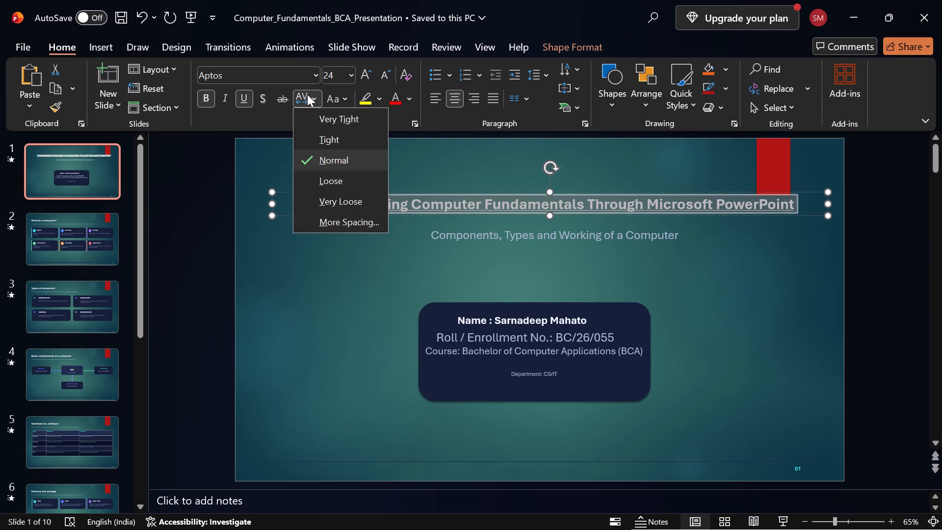
left_click(345, 141)
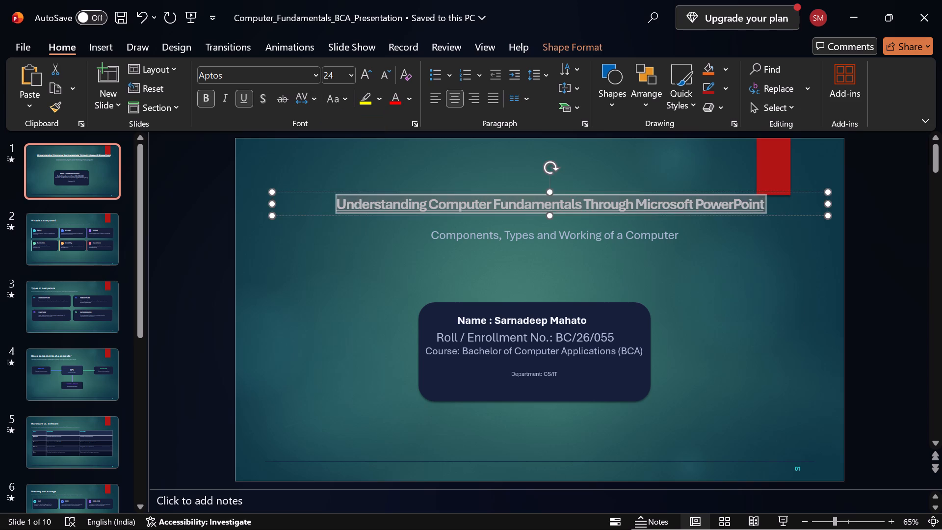
left_click(338, 277)
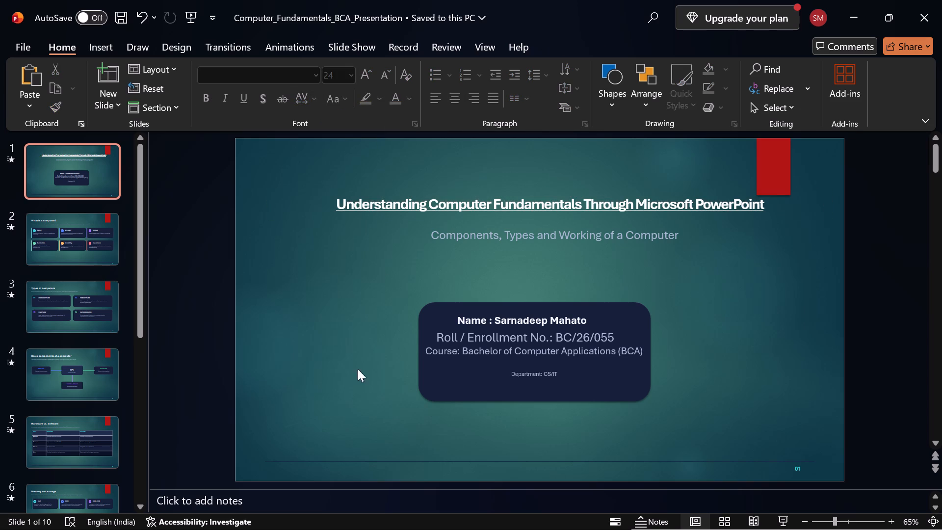
Look through slides 2, 3 and 4 to review their headings and cards in the new theme, ending on slide 2.
left_click(90, 248)
left_click(73, 320)
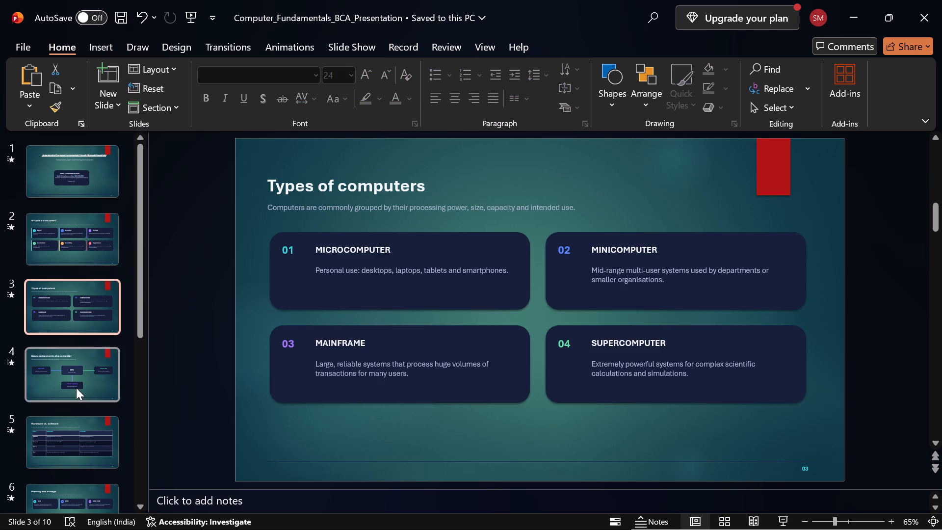
left_click(76, 388)
left_click(64, 300)
left_click(334, 298)
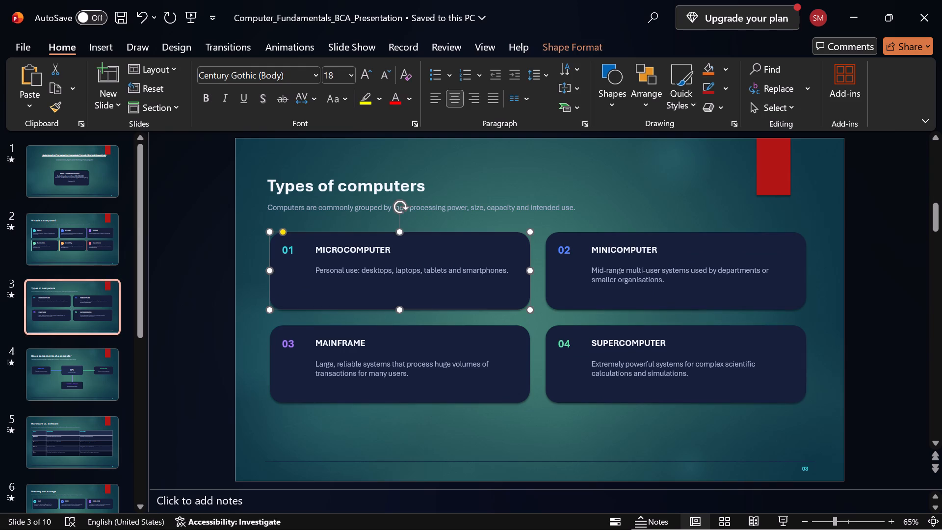
left_click(97, 256)
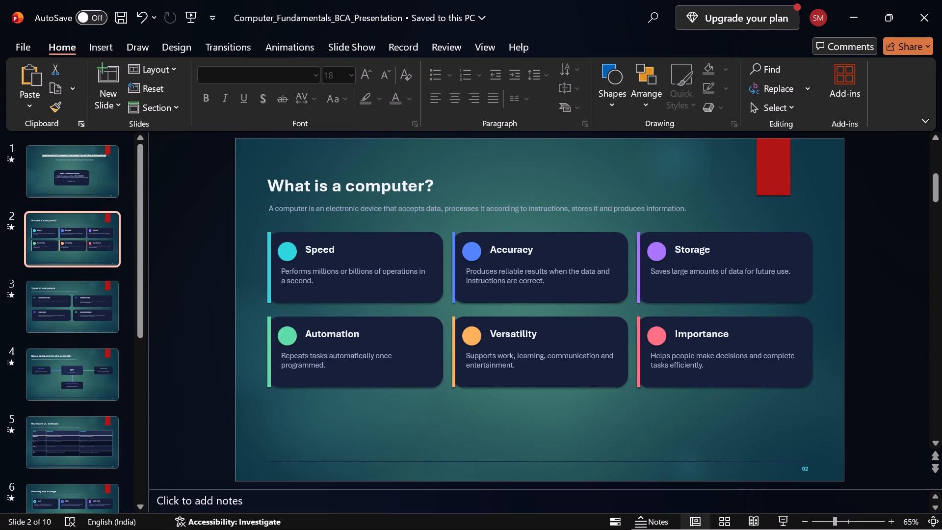
scroll(334, 402, "down", 2)
scroll(78, 388, "down", 1)
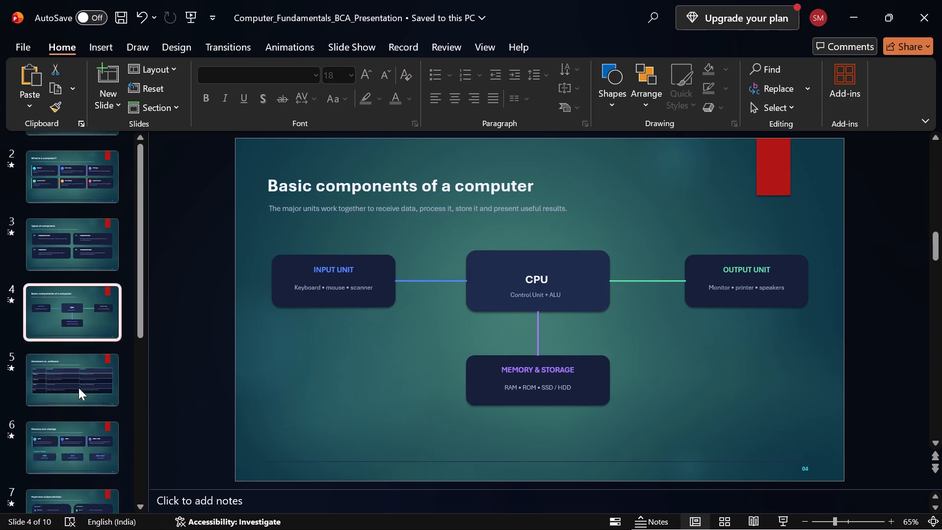
scroll(78, 388, "up", 1)
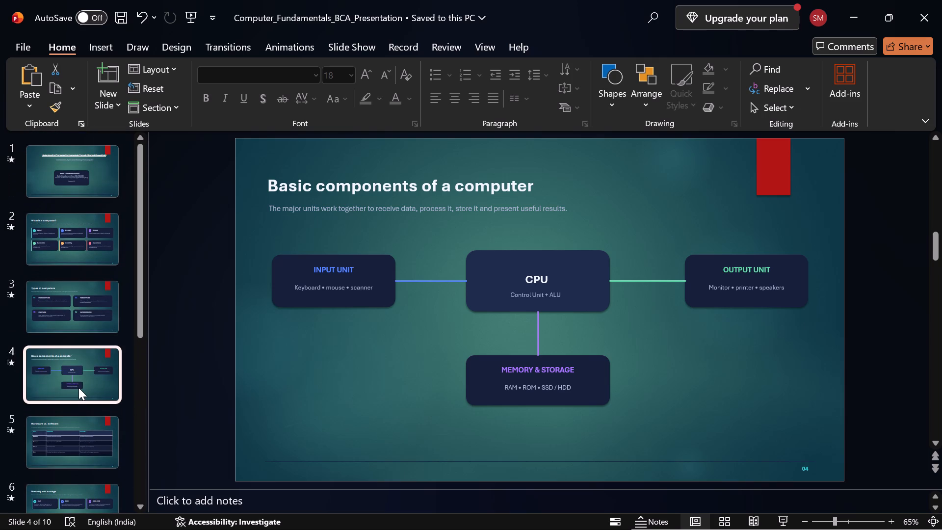
scroll(78, 388, "up", 2)
left_click(96, 238)
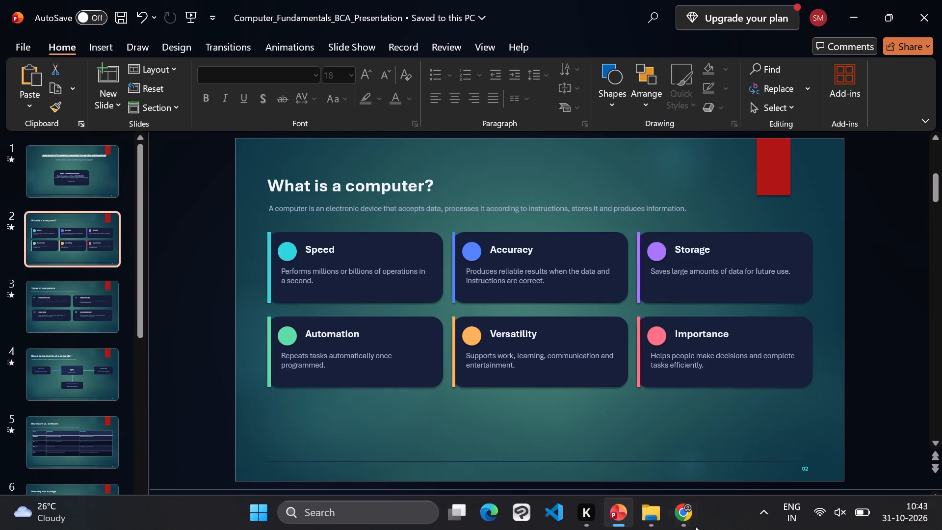
Switch to Chrome to check the lab assignment PDF, and return to the presentation.
left_click(686, 524)
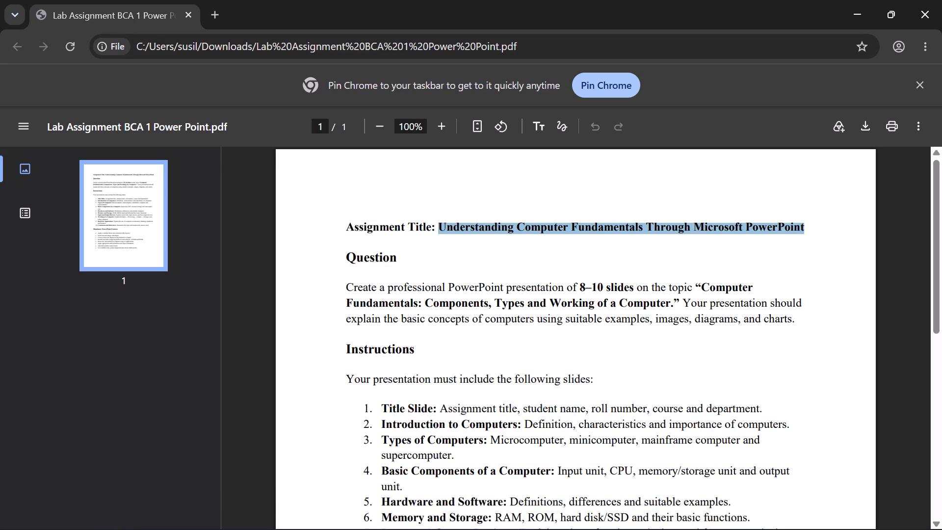
left_click(855, 12)
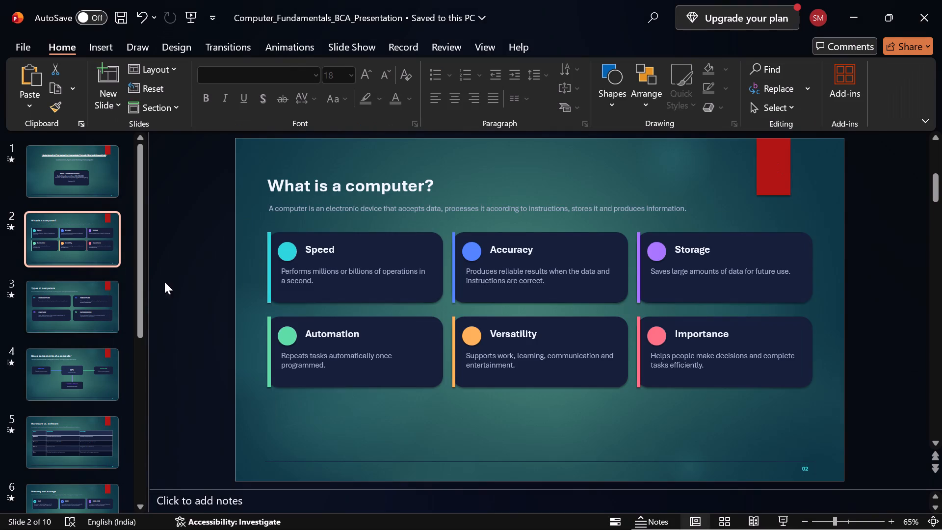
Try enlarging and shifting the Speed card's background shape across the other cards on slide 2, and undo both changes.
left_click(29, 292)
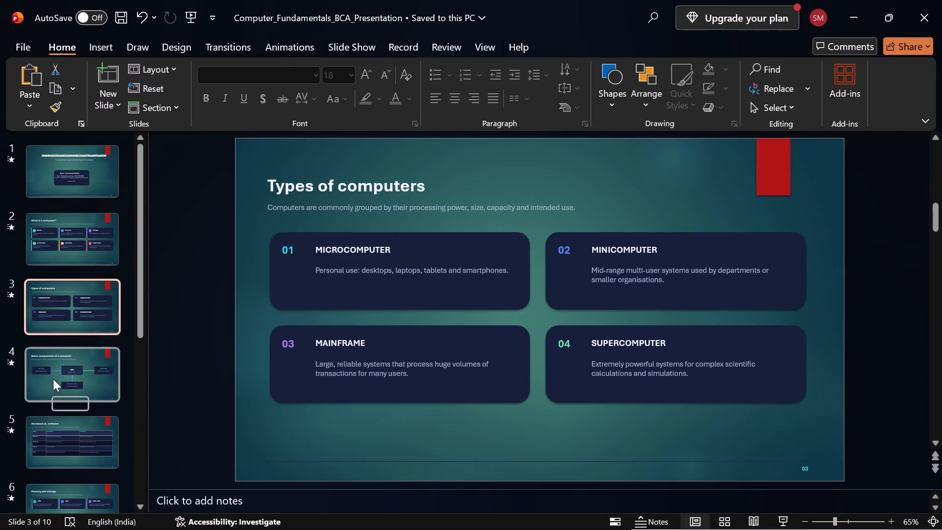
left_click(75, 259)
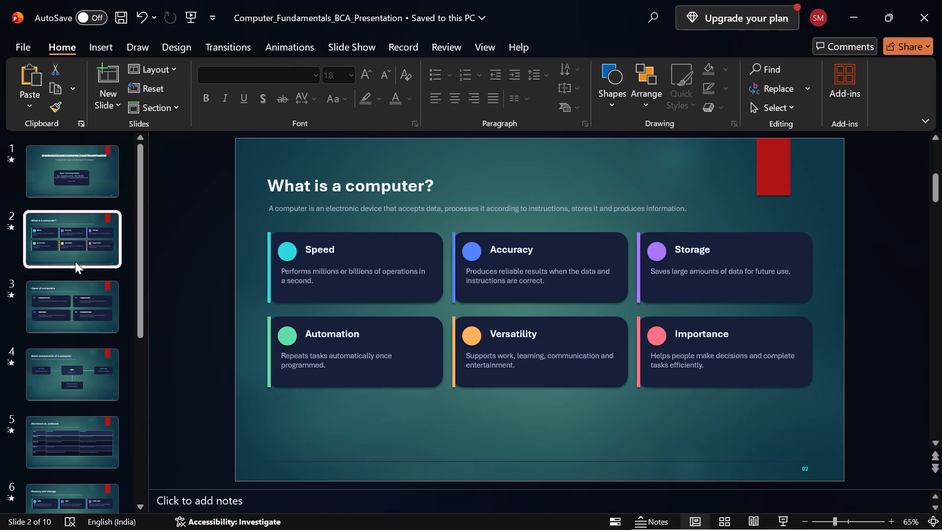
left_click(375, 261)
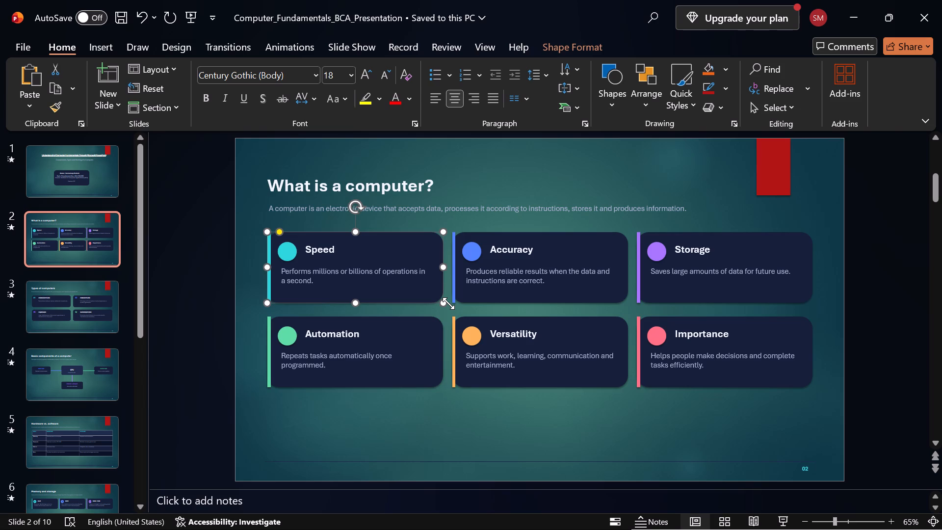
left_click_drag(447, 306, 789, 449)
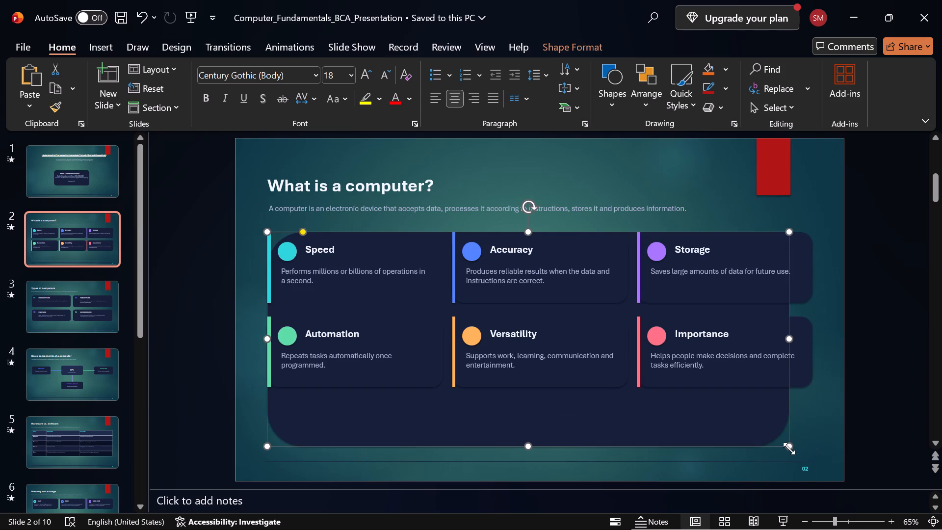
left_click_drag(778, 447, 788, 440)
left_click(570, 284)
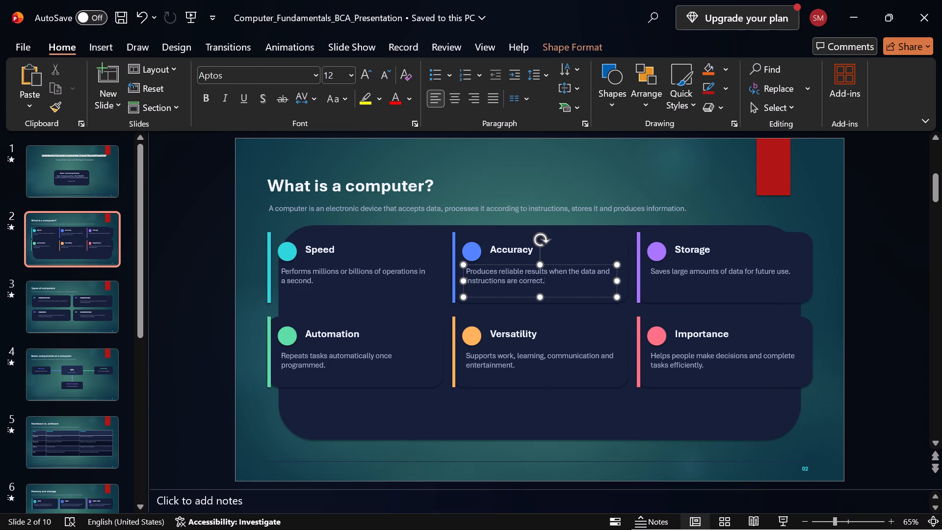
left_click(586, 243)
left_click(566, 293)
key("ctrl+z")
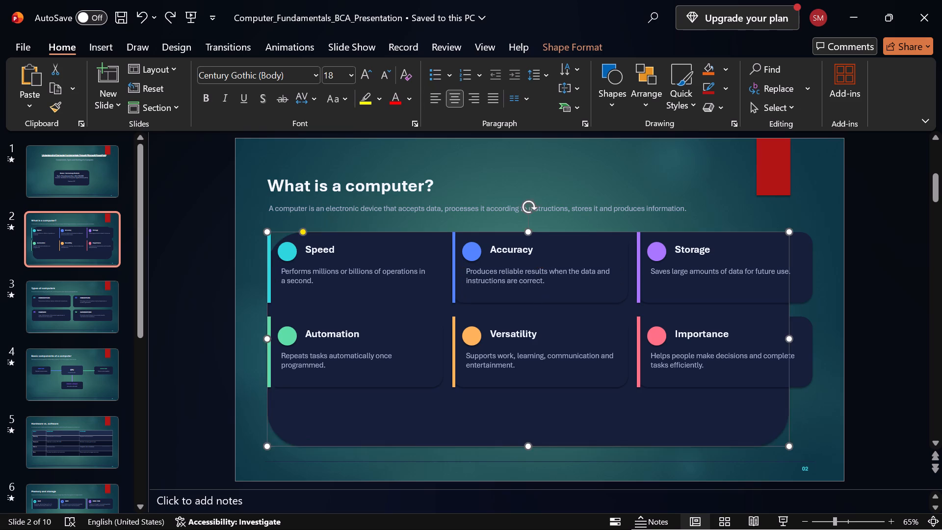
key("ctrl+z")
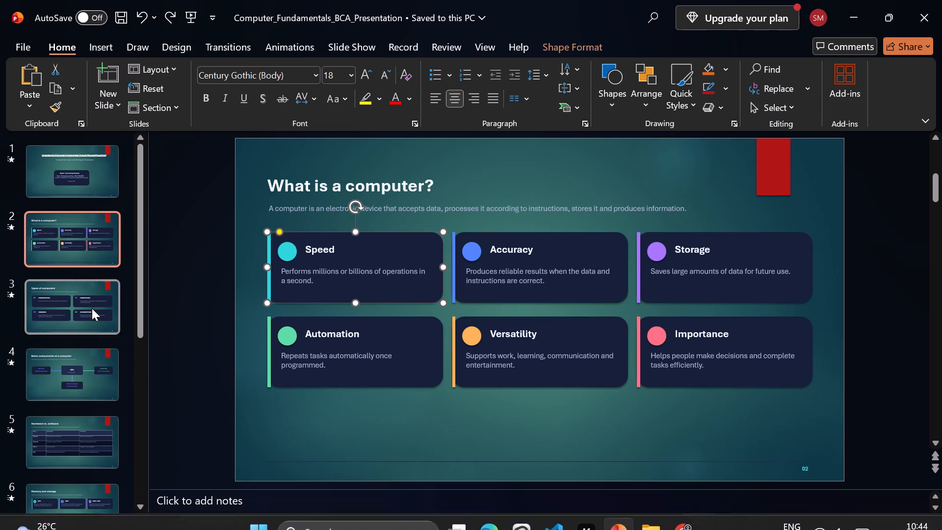
Review slides 3 to 10 against the slide requirements in the lab assignment PDF in Chrome.
left_click(92, 308)
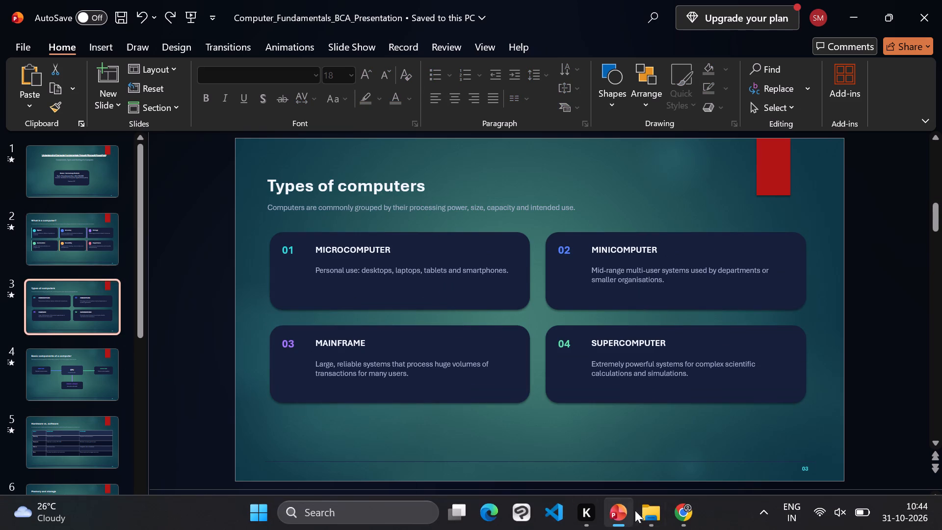
left_click(689, 514)
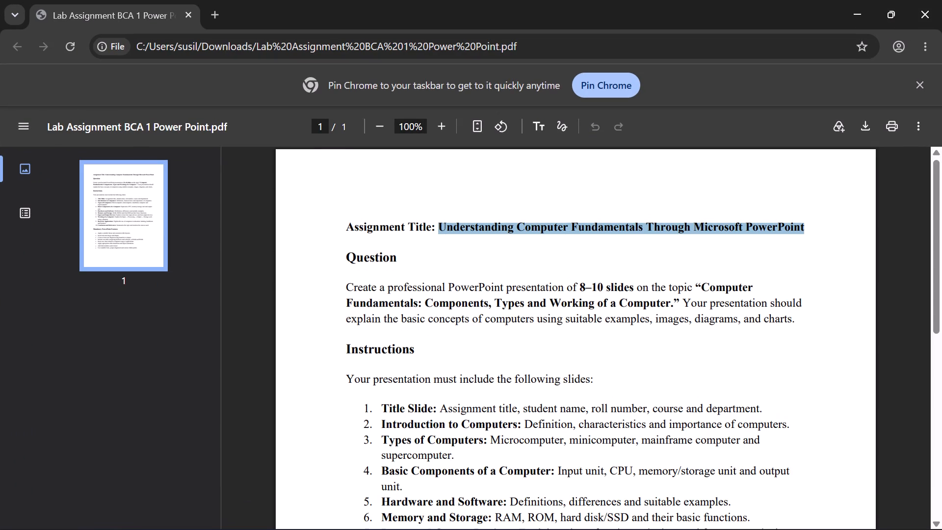
left_click(614, 513)
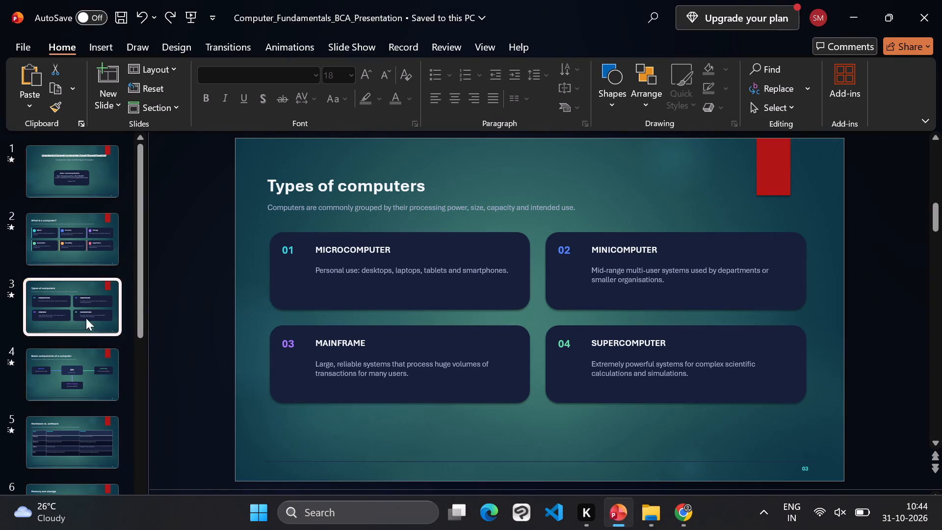
left_click(71, 370)
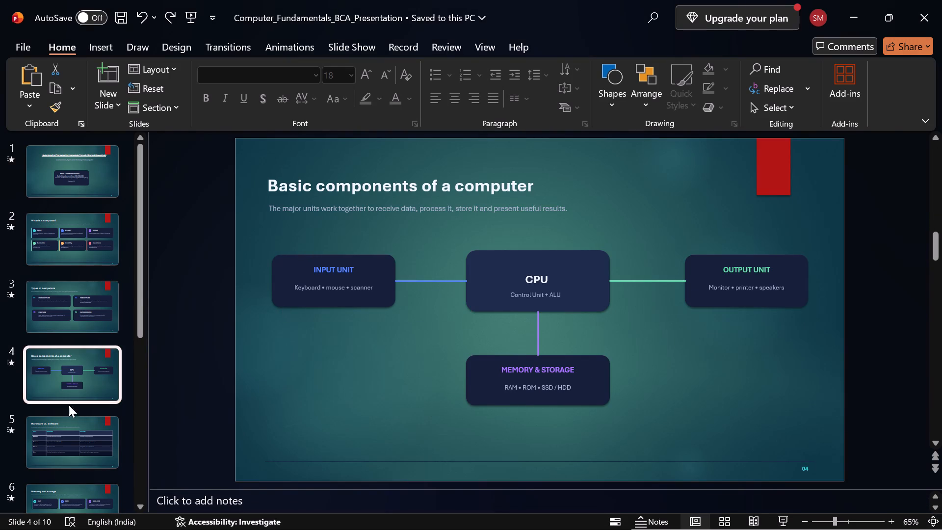
left_click(79, 439)
scroll(275, 357, "down", 1)
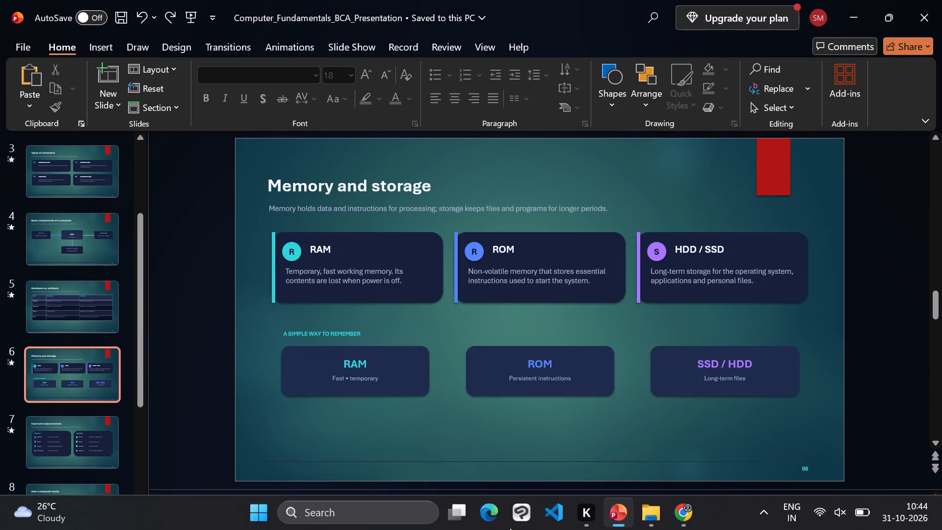
left_click(688, 511)
scroll(468, 365, "down", 1)
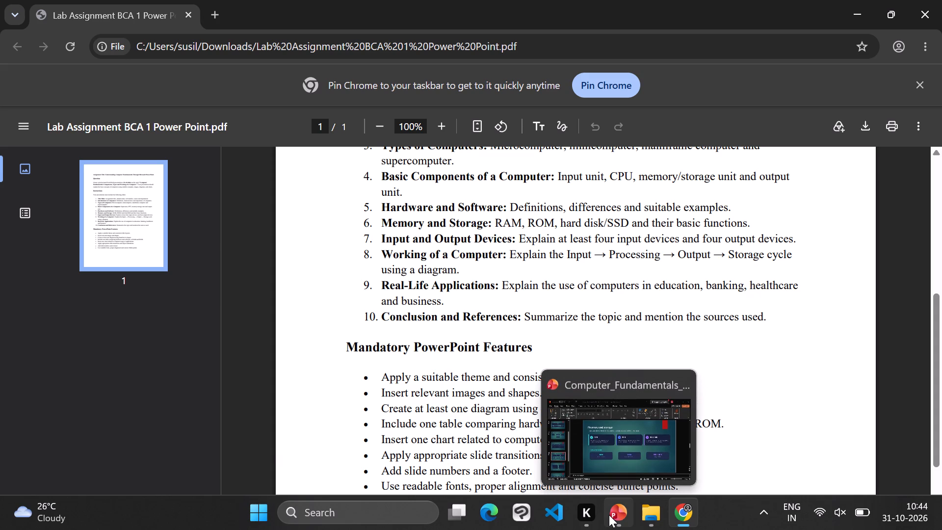
left_click(624, 513)
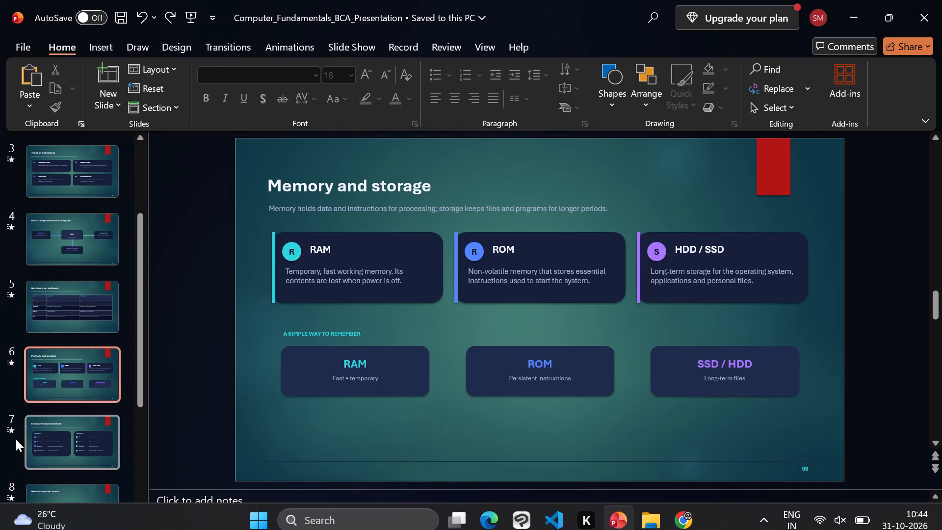
left_click(65, 456)
scroll(343, 323, "down", 1)
scroll(122, 453, "down", 2)
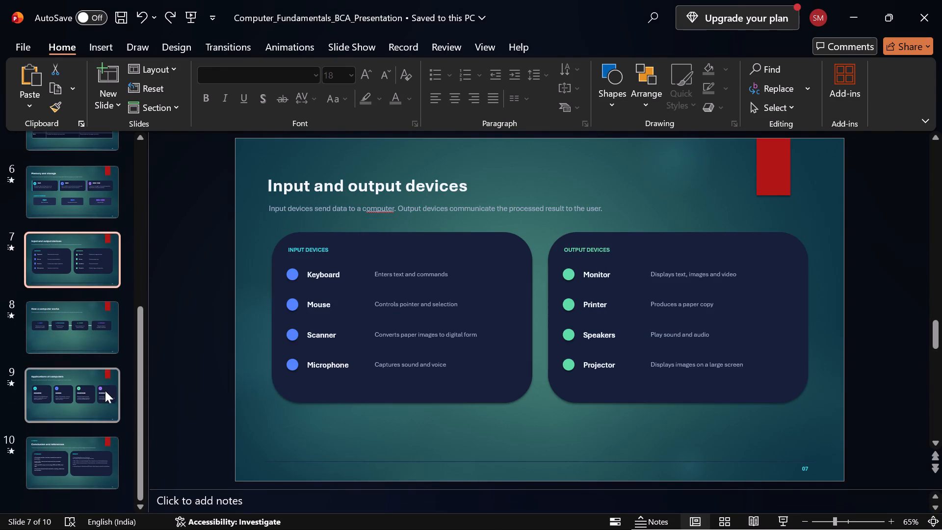
left_click(105, 391)
left_click(7, 453)
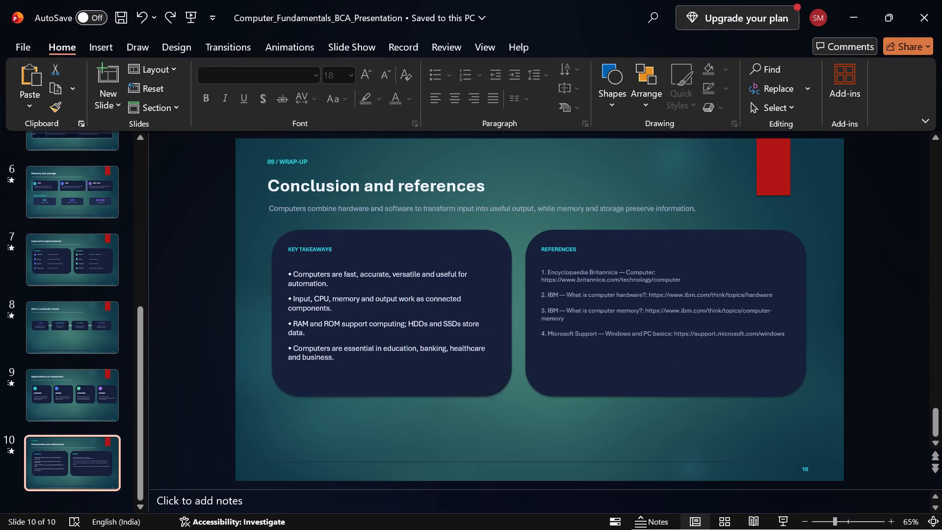
Save the presentation.
scroll(432, 344, "up", 4)
key("ctrl+s")
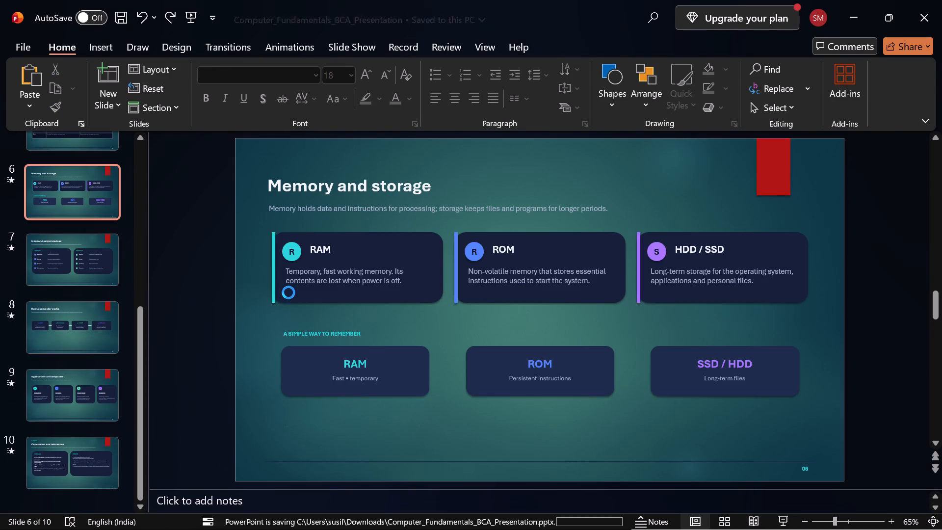
Start the slide show from slide 6 and step back through the slides to the title slide.
left_click(776, 518)
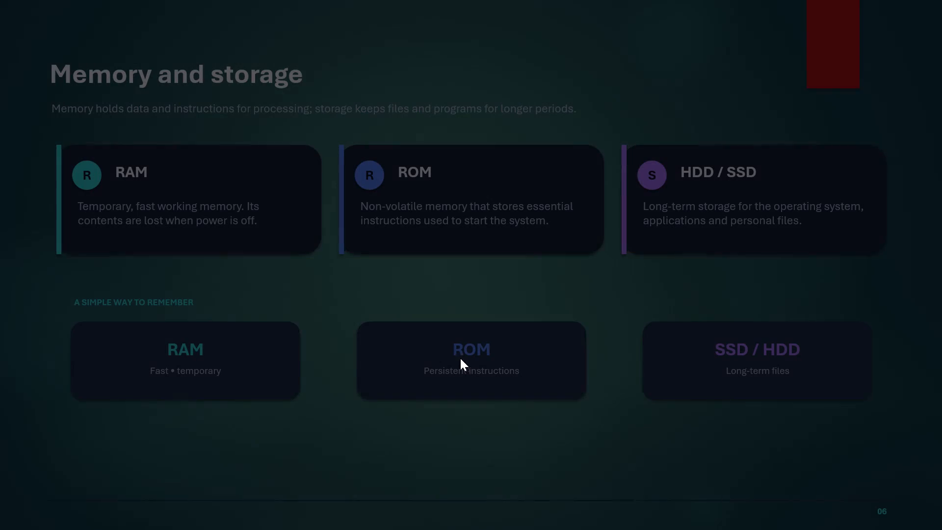
key("Left")
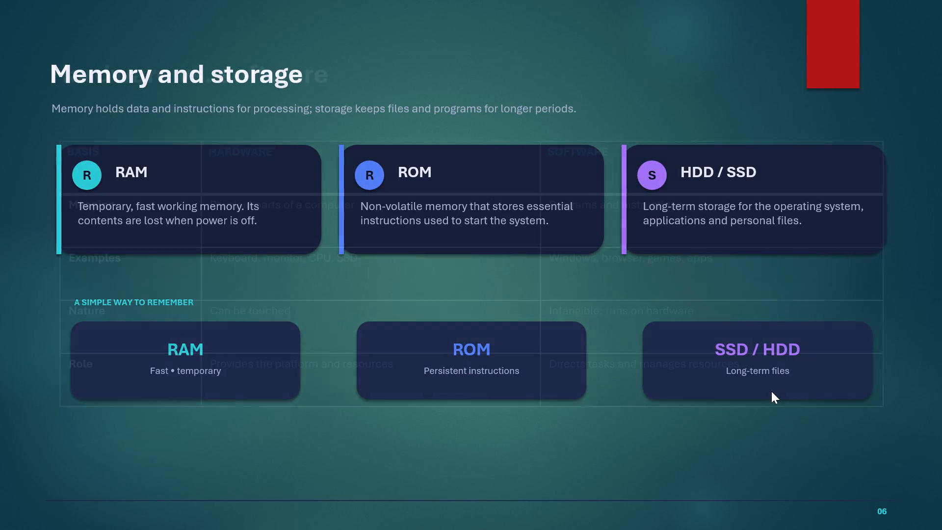
key("Left")
key("Left")
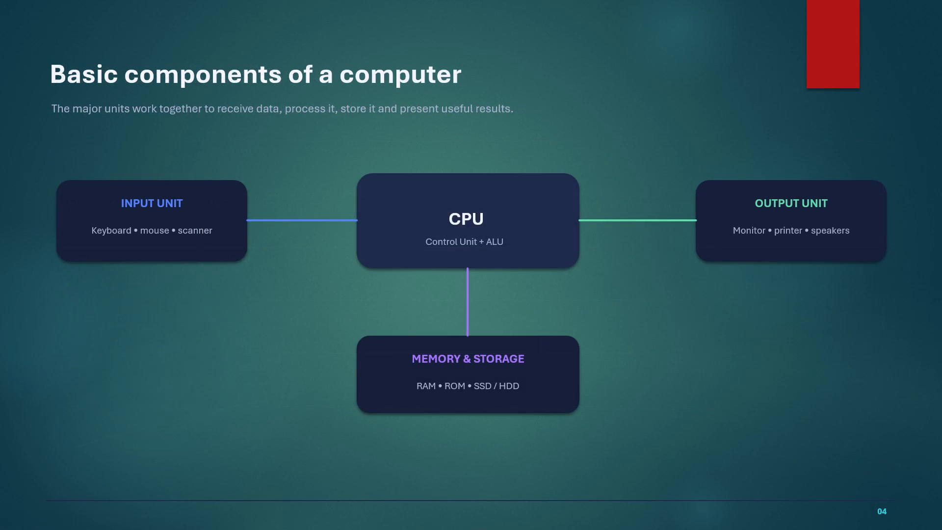
key("Left")
key("Left")
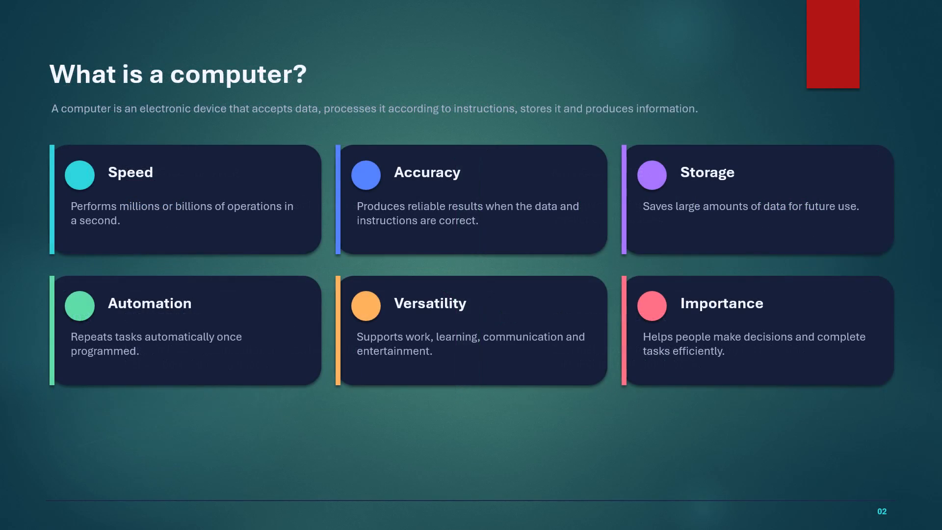
key("Left")
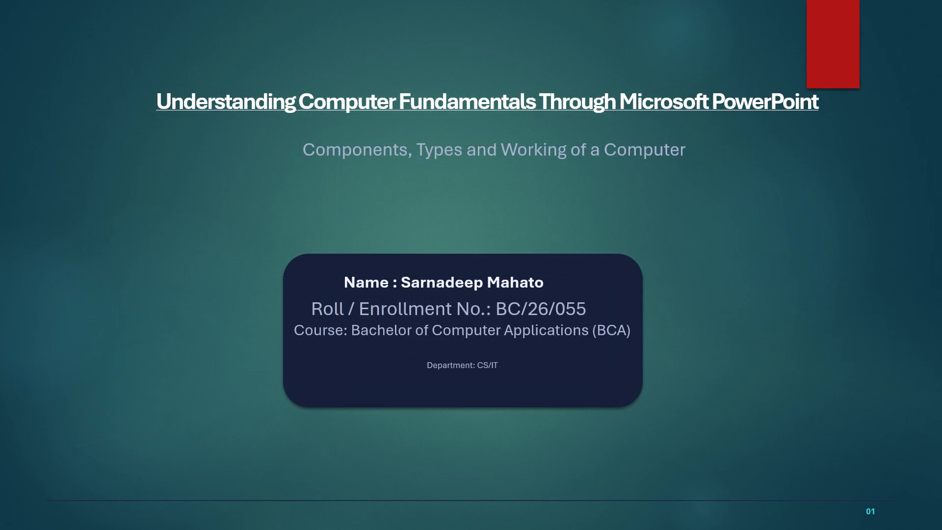
Capture the full title slide as a screenshot with Snipping Tool in Window mode.
key("Print")
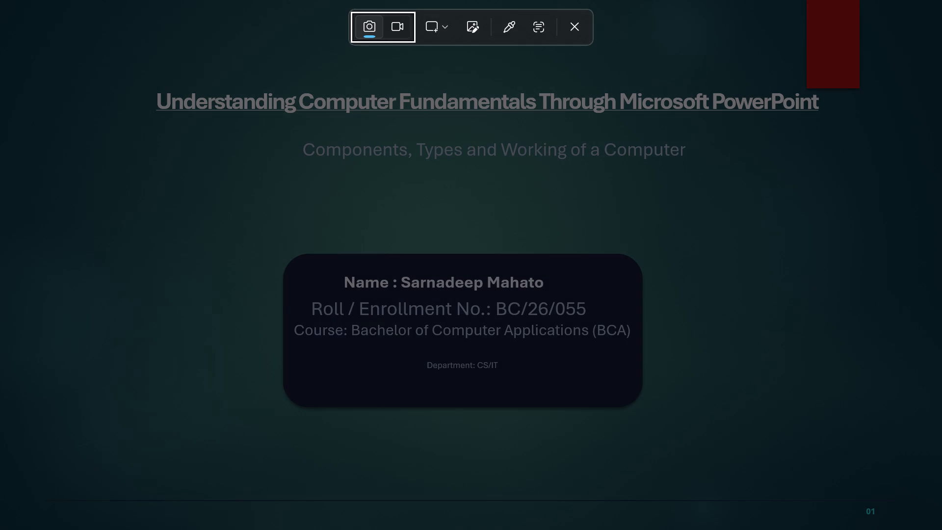
key("Return")
left_click(432, 20)
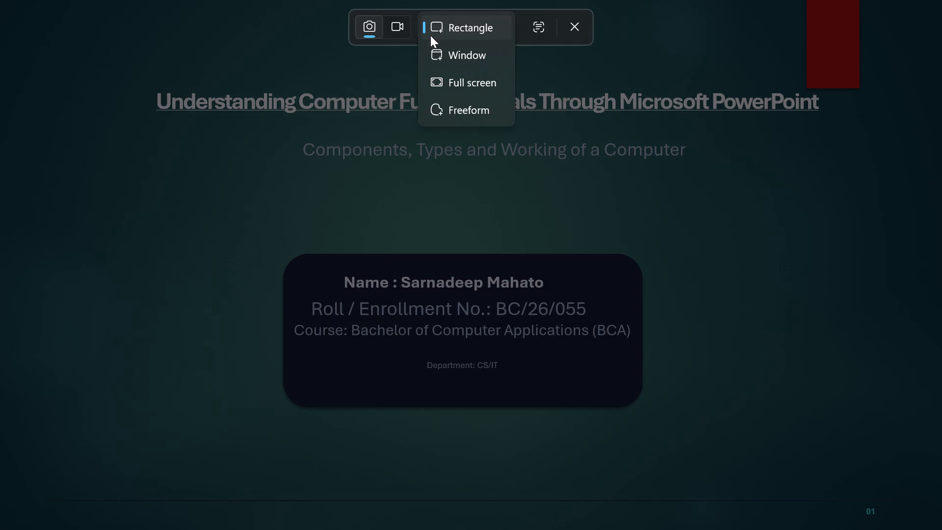
left_click(451, 53)
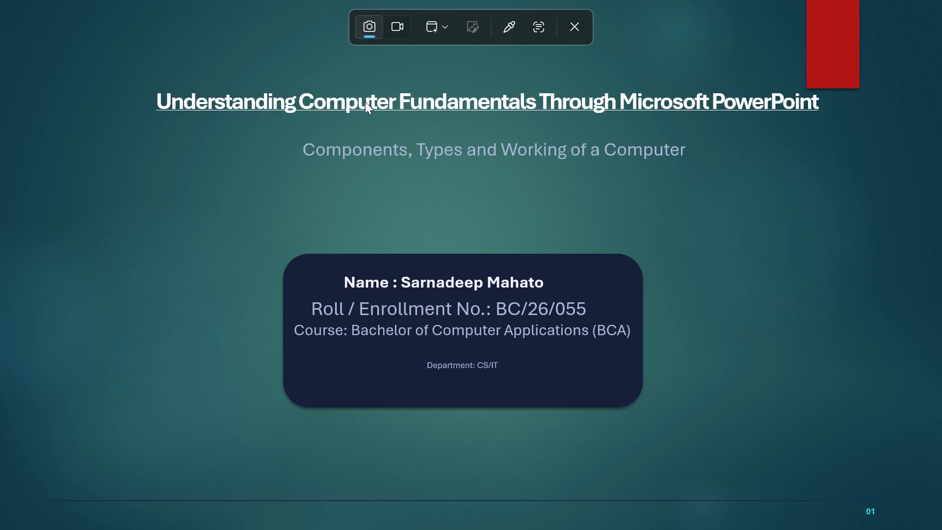
key("Return")
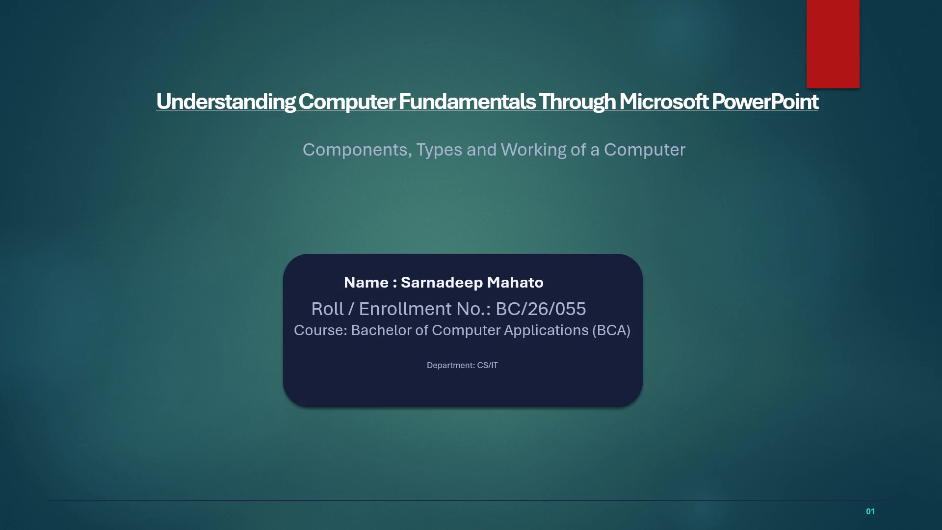
Advance the slide show to slide 2 and capture it as a window screenshot.
left_click(371, 95)
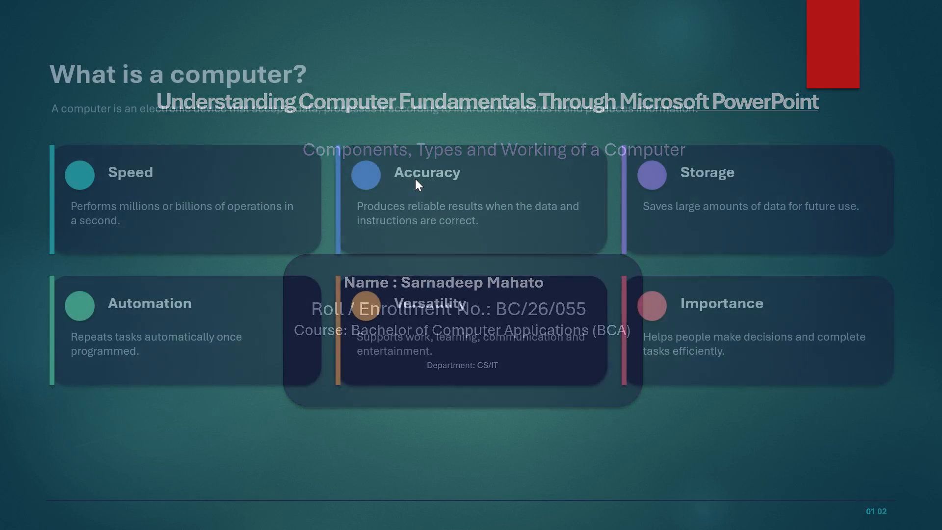
key("Print")
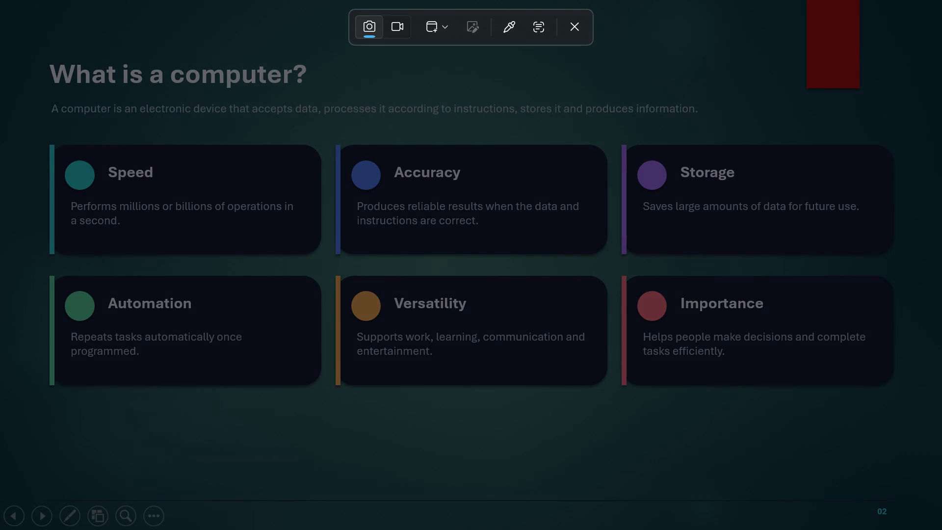
left_click(104, 10)
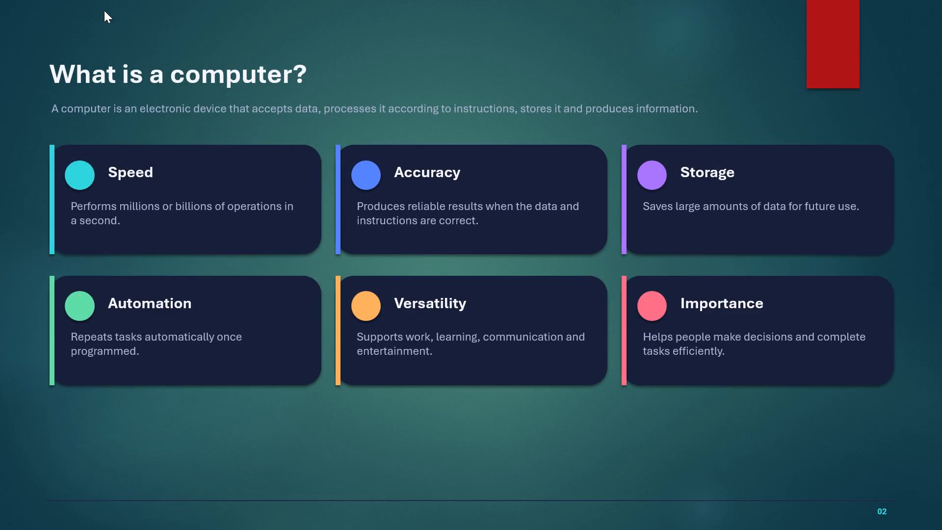
Step forward from slide 2, return to it, and end the slide show.
left_click(542, 390)
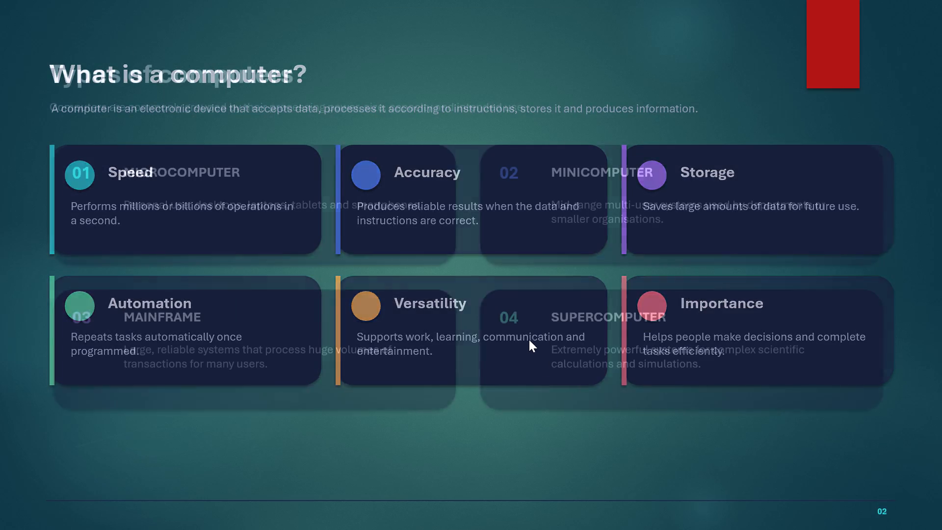
key("Left")
key("Left")
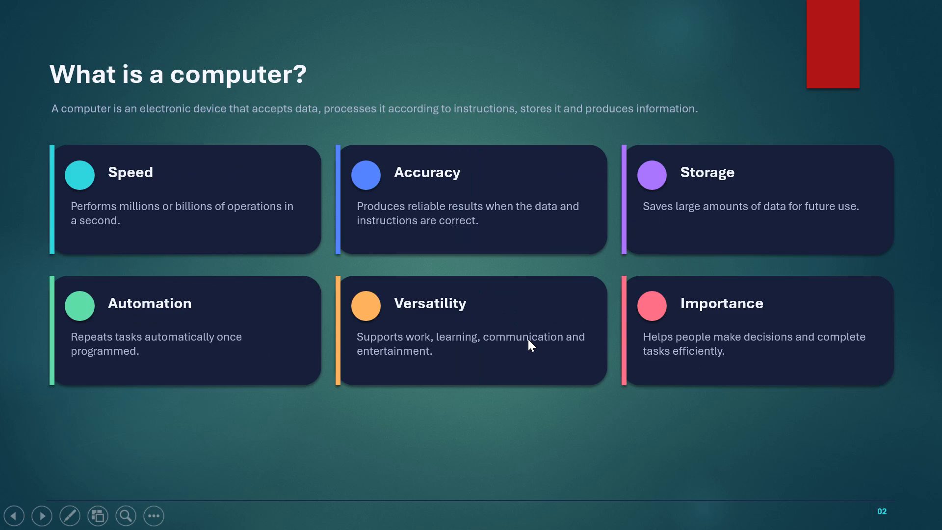
key("Escape")
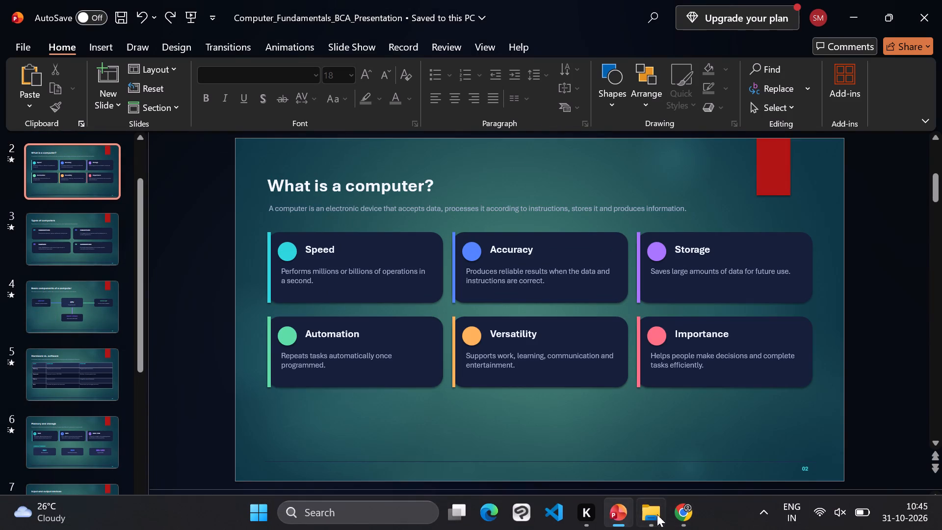
Open the Gallery in File Explorer, preview the captured slide 2 screenshot, and close the window.
left_click(657, 514)
left_click(35, 108)
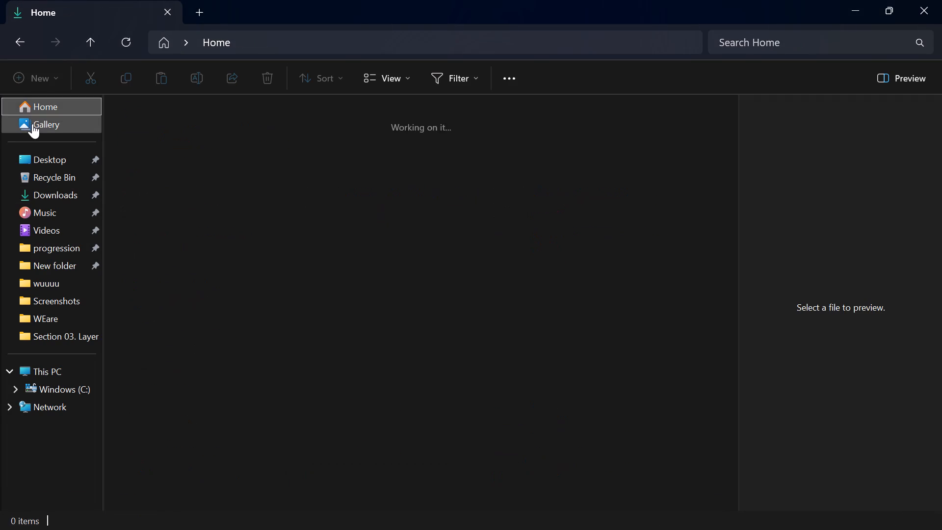
left_click(32, 124)
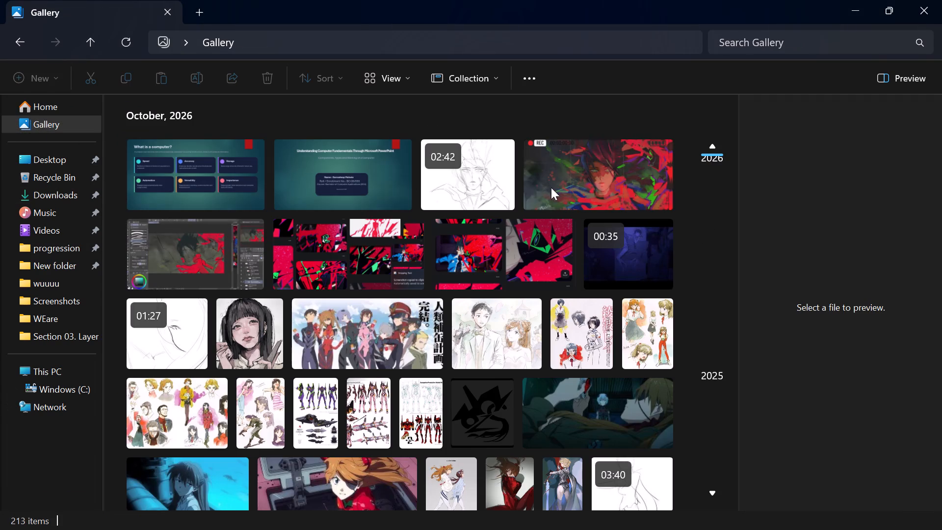
left_click(341, 175)
left_click(167, 168)
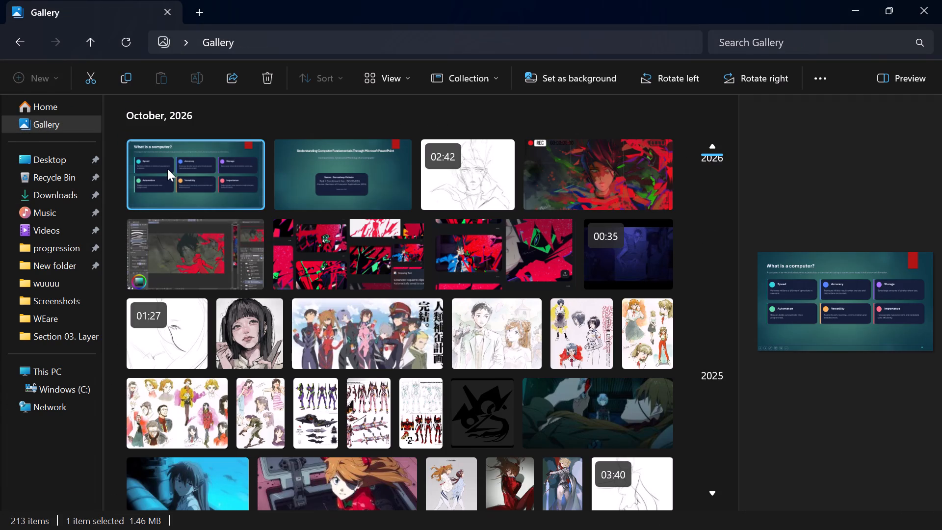
left_click(941, 0)
Restart the slide show from slide 2, advance to slide 3, Types of computers, and capture it as a window screenshot.
left_click(72, 236)
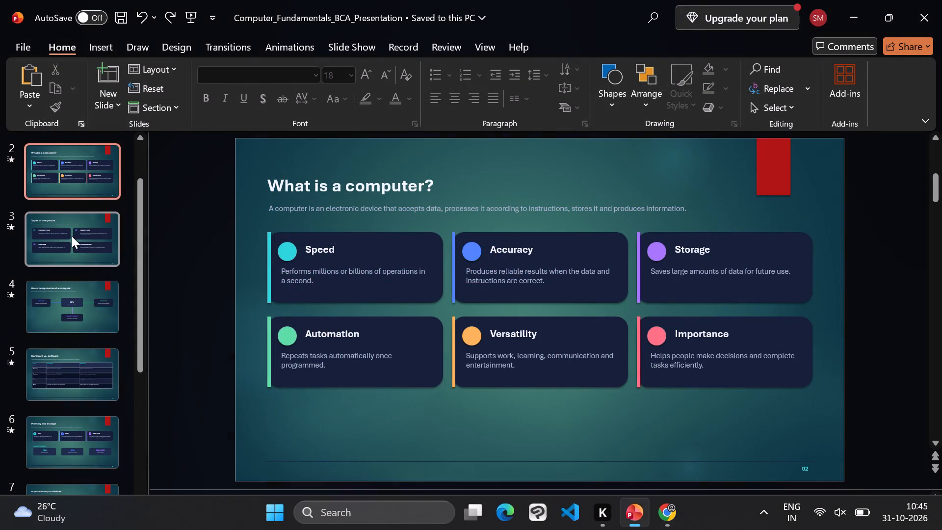
key("Print")
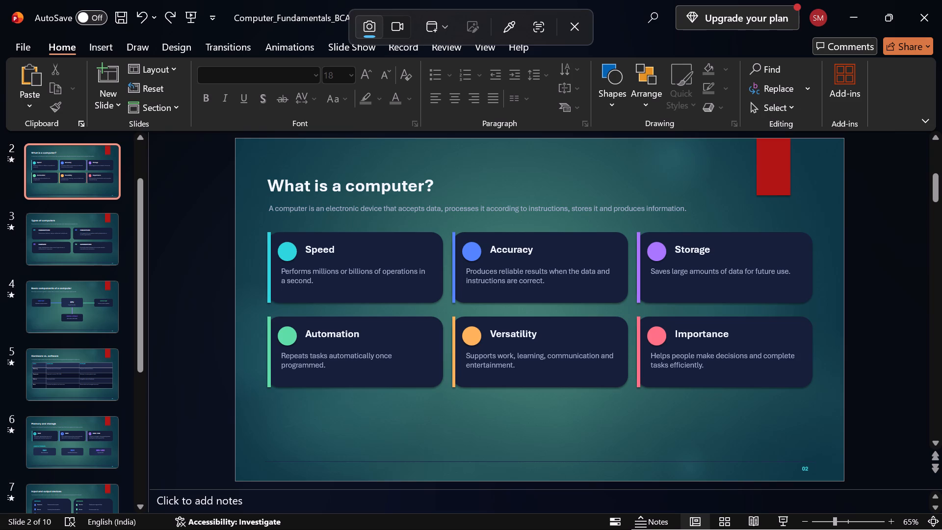
left_click(783, 521)
left_click(783, 521)
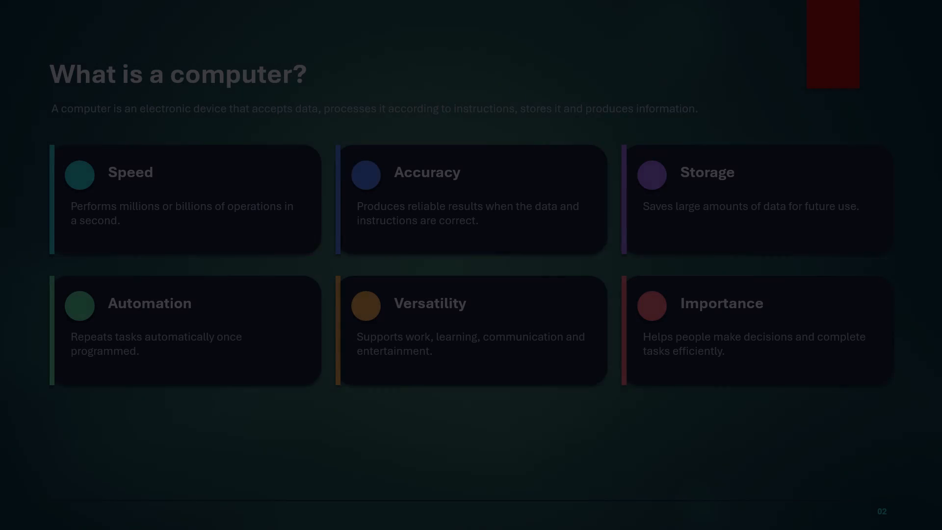
key("Right")
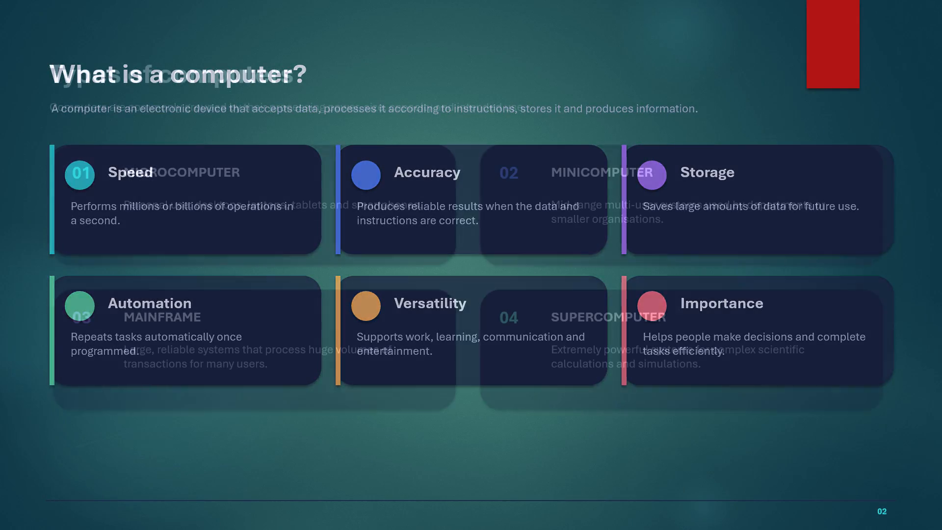
key("Print")
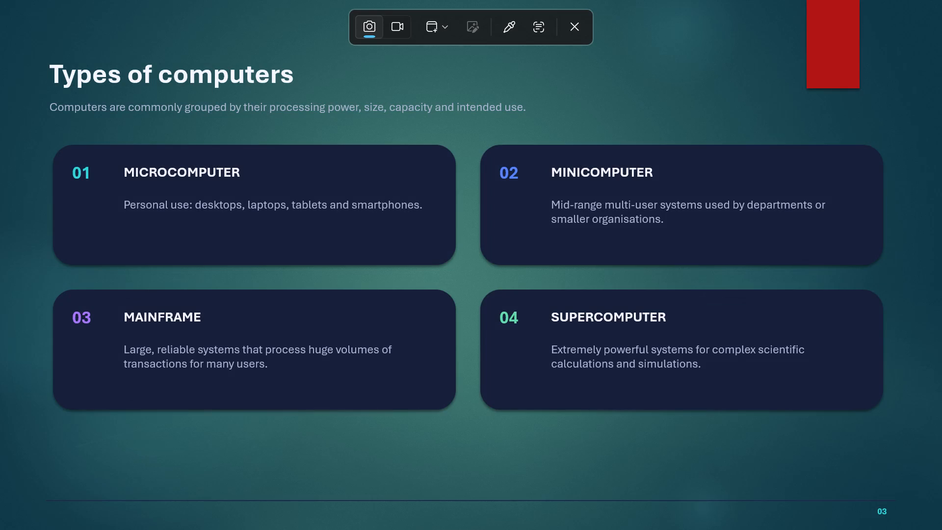
left_click(785, 477)
Capture window screenshots of slide 4, Basic components of a computer, and slide 5, Hardware vs. software.
key("Right")
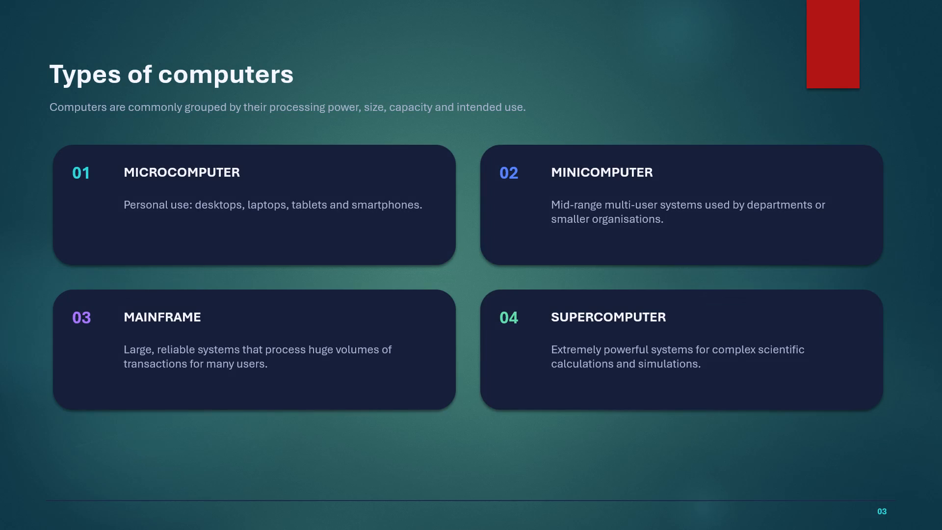
key("Print")
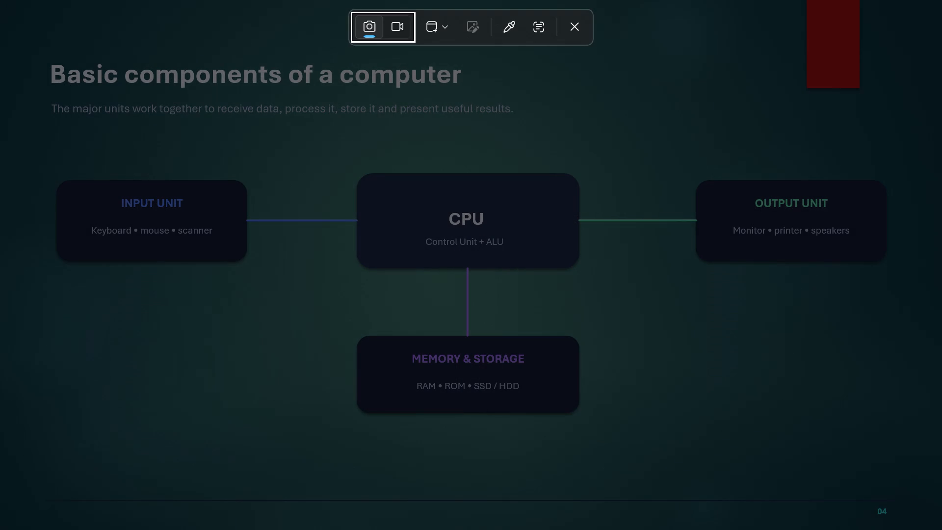
left_click(785, 477)
key("Right")
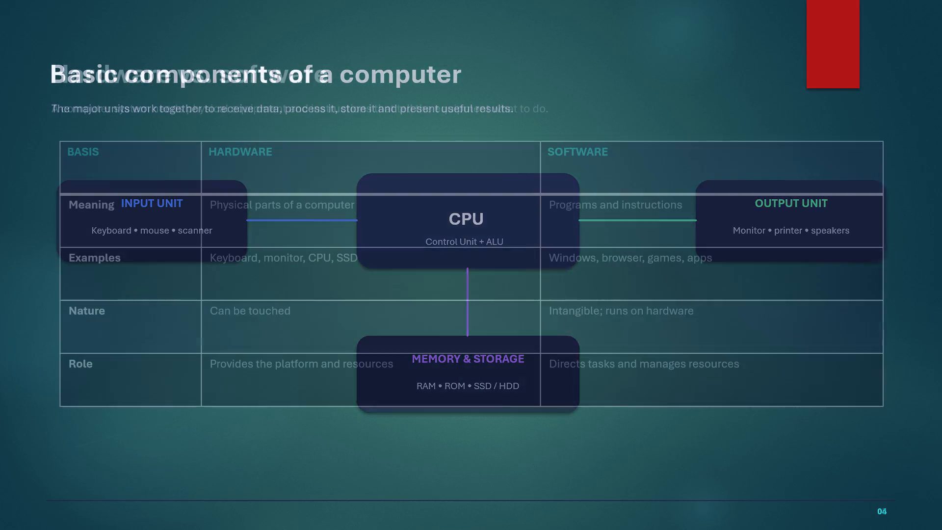
key("Print")
left_click(785, 477)
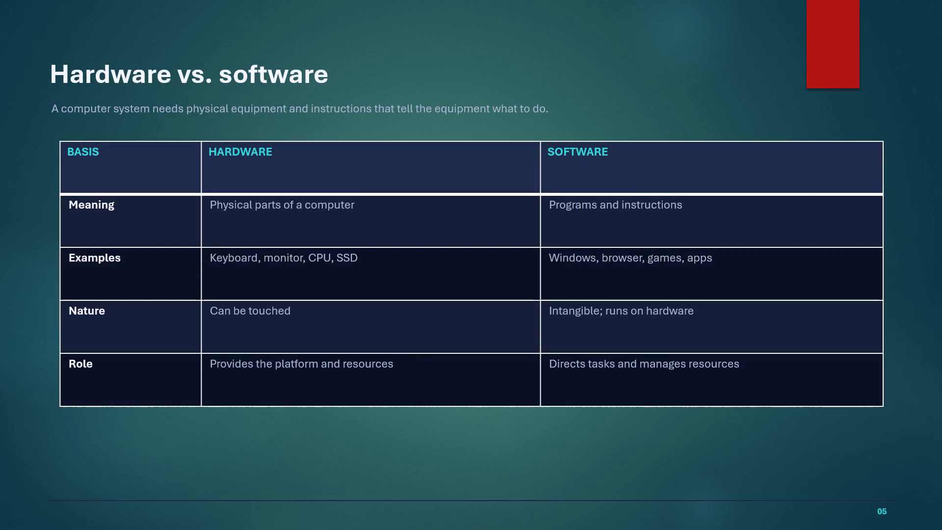
Capture window screenshots of slide 6, Memory and storage, and slide 7, Input and output devices.
key("Right")
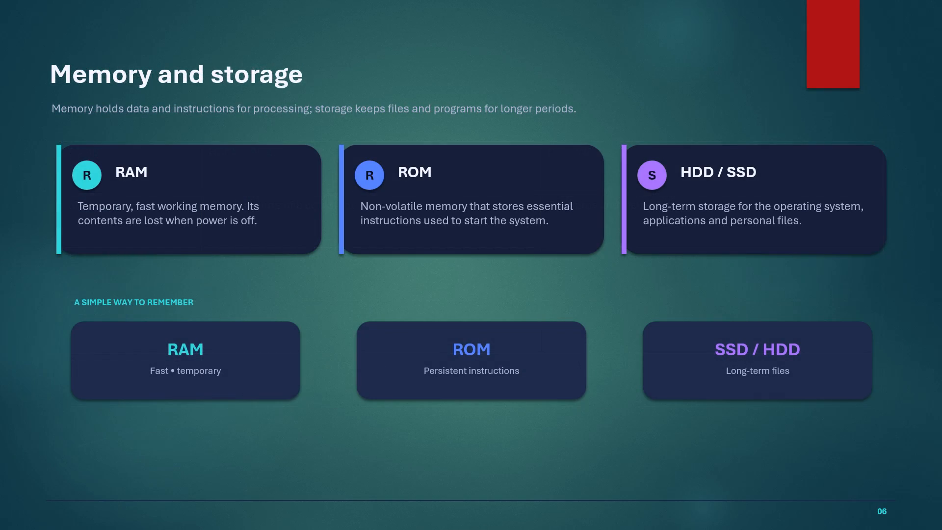
key("Print")
left_click(785, 477)
key("Right")
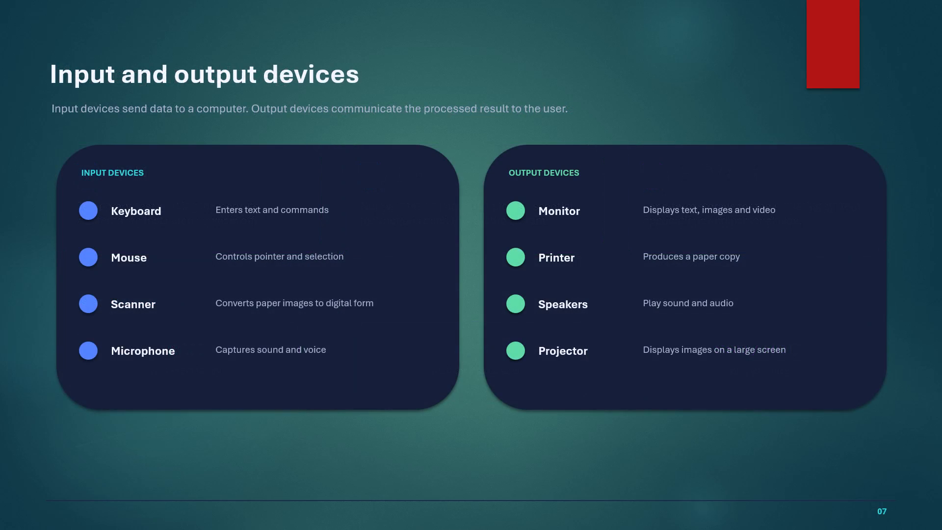
key("Print")
left_click(785, 477)
Capture window screenshots of slide 8, How a computer works, and slide 9, Applications of computers.
key("Right")
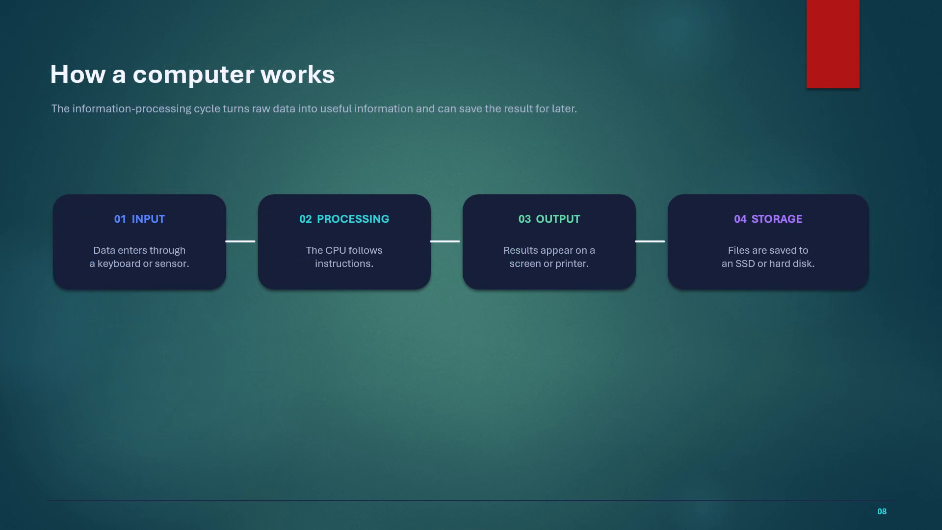
key("Print")
key("Return")
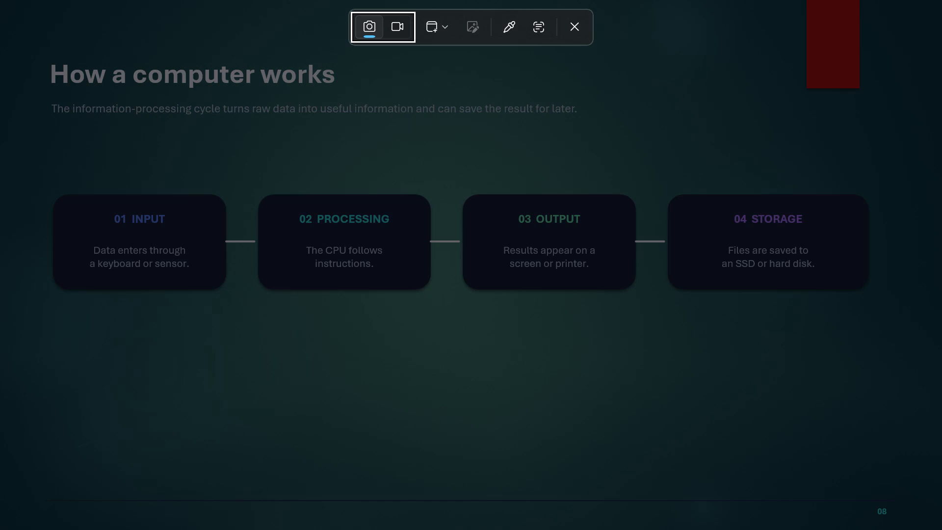
left_click(785, 477)
key("Right")
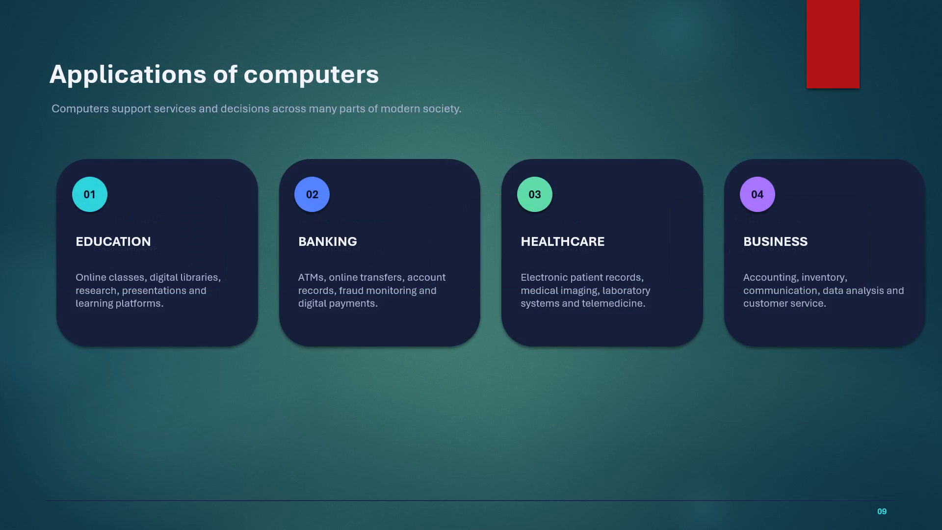
key("Print")
key("Return")
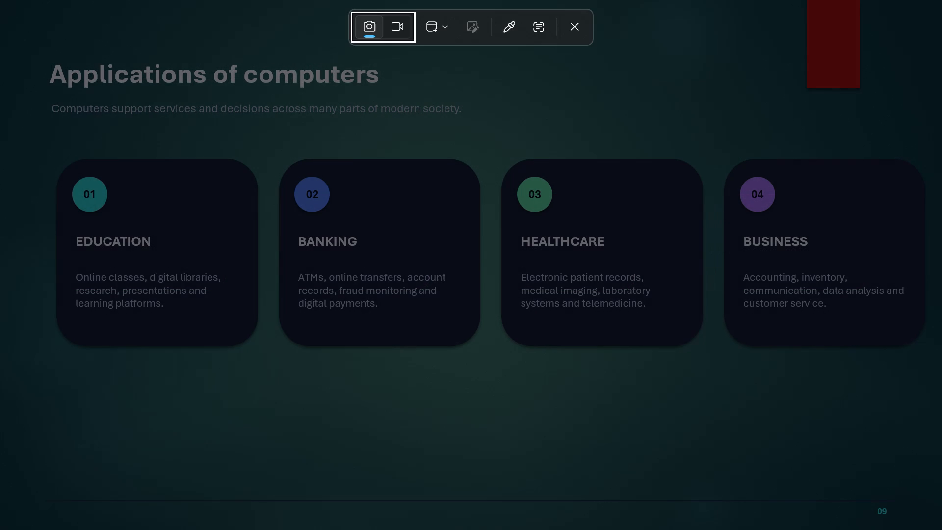
left_click(785, 477)
Capture slide 10, Conclusion and references, as a window screenshot and end the slide show.
key("Right")
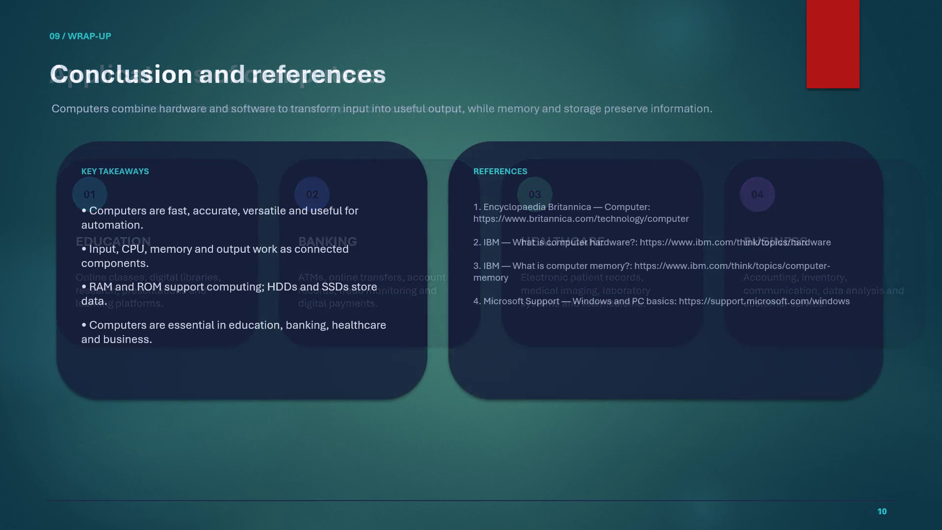
key("Print")
left_click(769, 464)
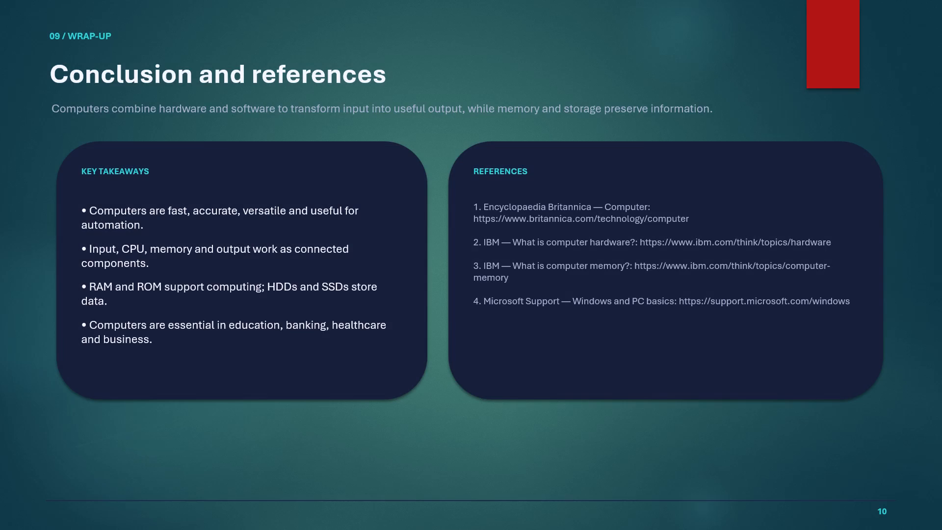
key("Escape")
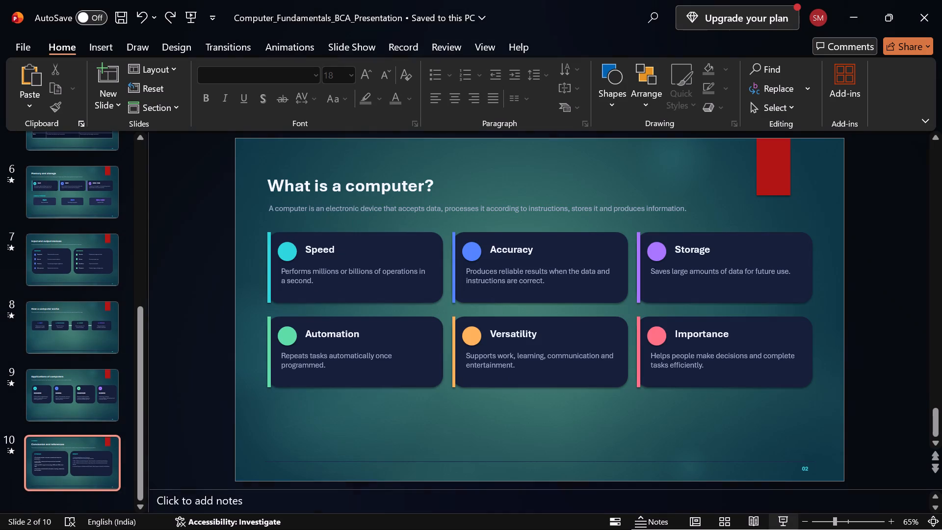
Minimize the presentation and return to the lab assignment PDF in Chrome.
left_click(873, 7)
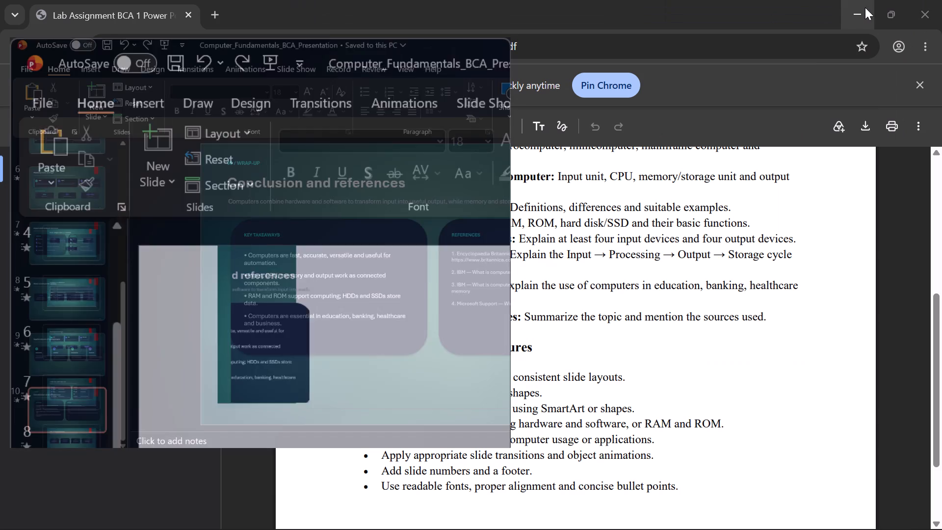
left_click(378, 62)
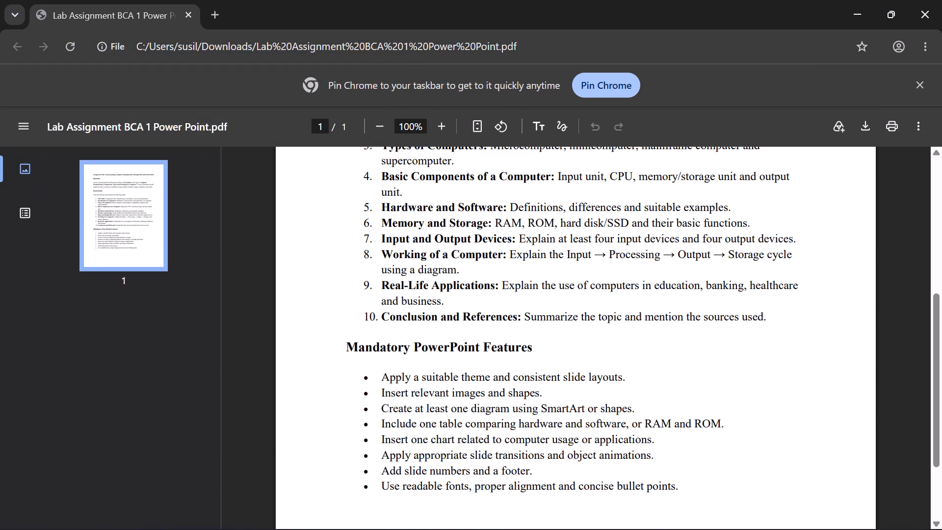
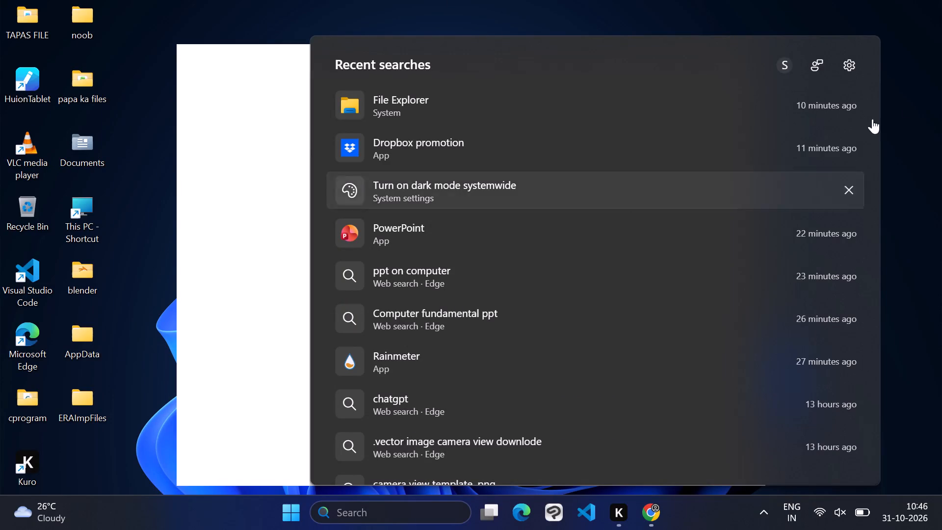
Open the Windows search settings and clear the device search history.
left_click(847, 71)
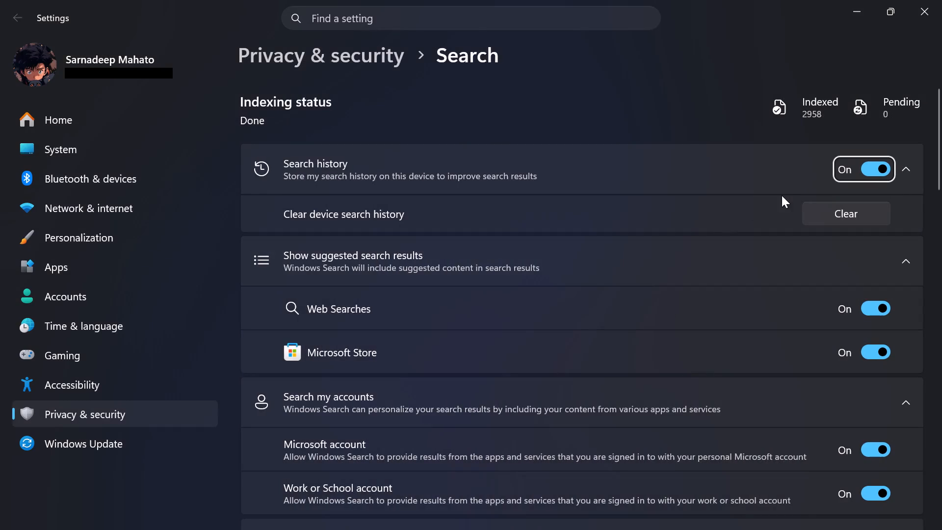
left_click(834, 226)
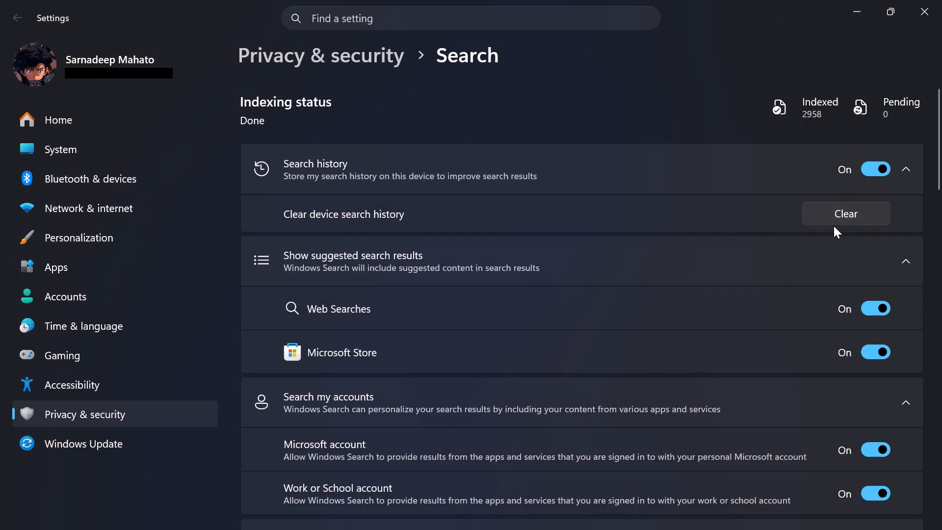
left_click(841, 212)
Turn off Microsoft Store suggestions in the suggested search results settings.
left_click(874, 352)
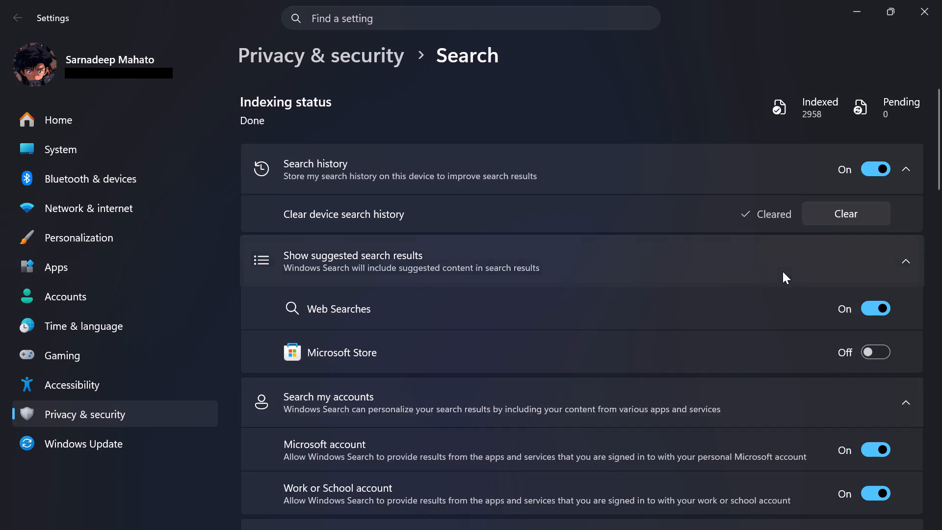
scroll(781, 273, "down", 2)
scroll(699, 266, "up", 3)
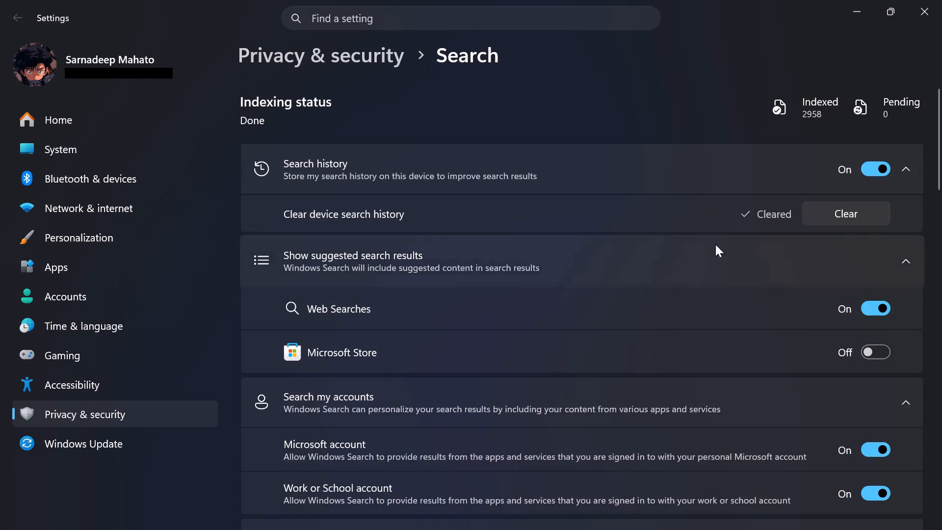